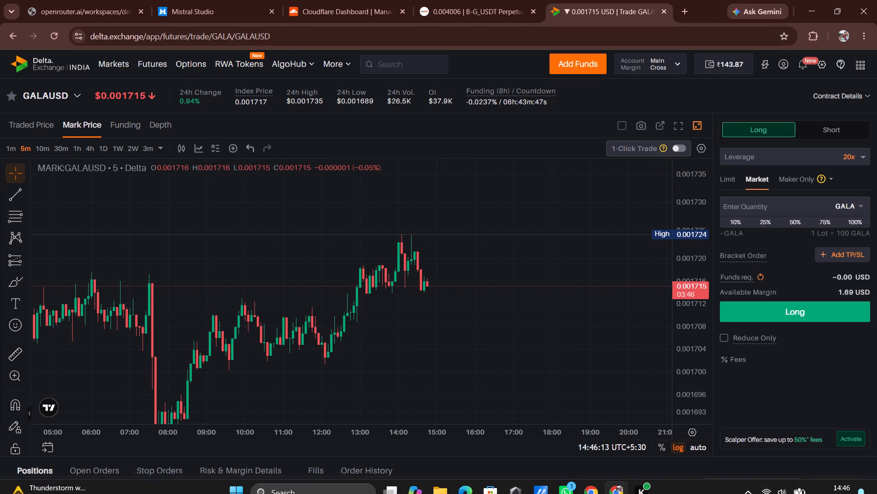
View the G-USDT futures page on CoinDCX and return to Delta Exchange.
{"action": "left_click", "coordinate": [449, 0]}
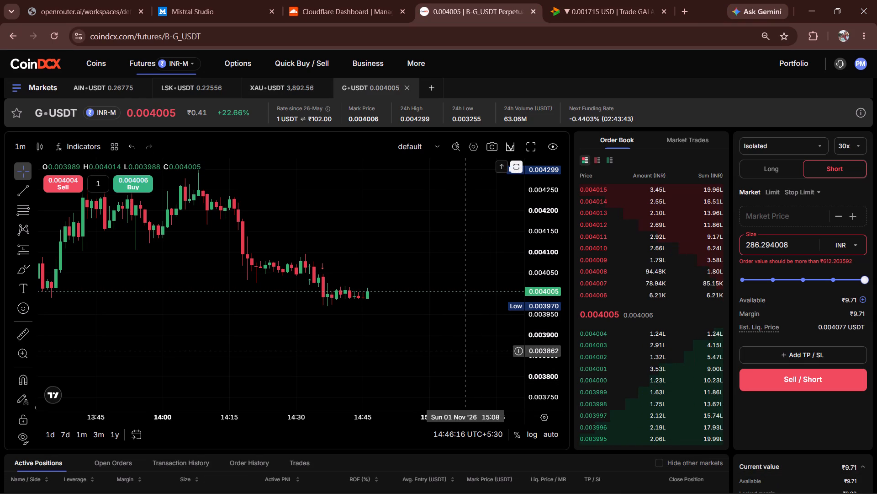
{"action": "left_click", "coordinate": [552, 0]}
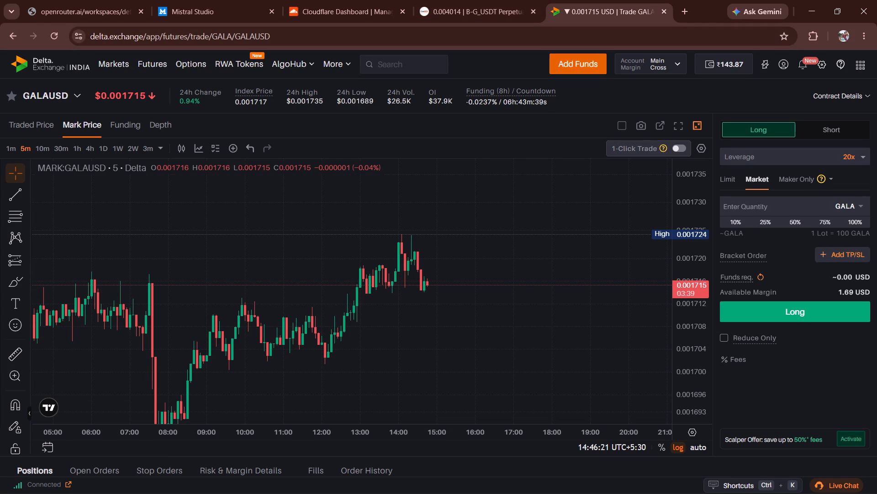
Search the Delta Exchange contracts for PROM, UAI and LSK in turn, and clear the search.
{"action": "left_click", "coordinate": [406, 63]}
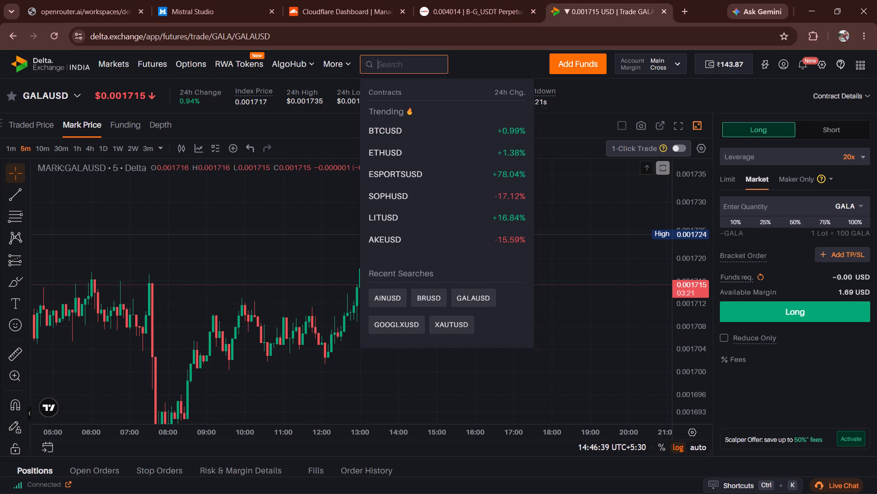
{"action": "left_click", "coordinate": [388, 63]}
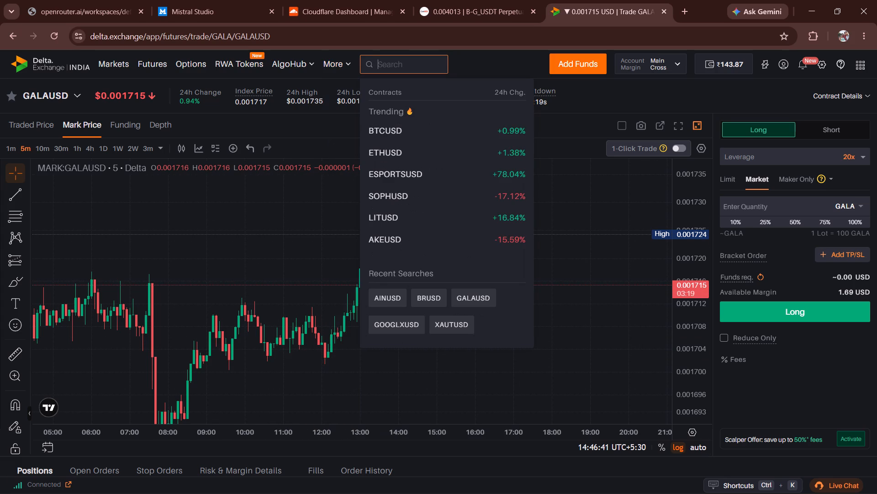
{"action": "type", "text": "PROM"}
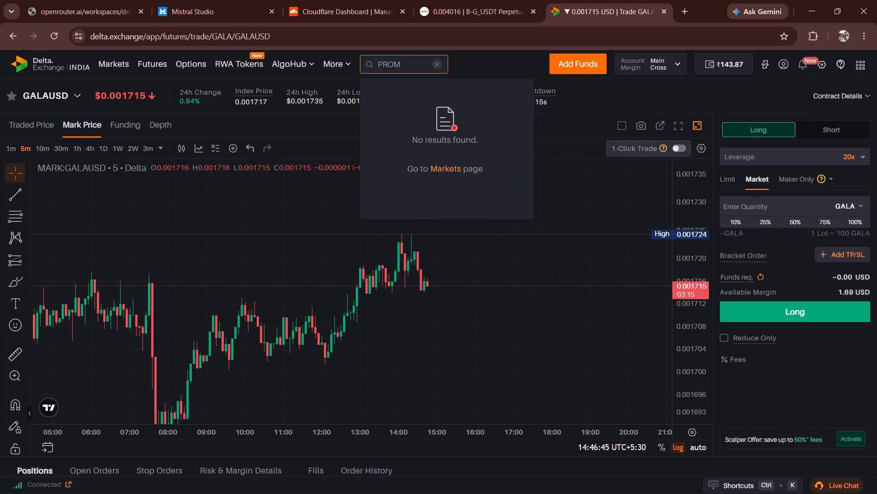
{"action": "key", "text": "BackSpace"}
{"action": "key", "text": "BackSpace"}
{"action": "key", "text": "BackSpace"}
{"action": "key", "text": "BackSpace"}
{"action": "key", "text": "BackSpace"}
{"action": "key", "text": "BackSpace"}
{"action": "key", "text": "BackSpace"}
{"action": "key", "text": "BackSpace"}
{"action": "key", "text": "BackSpace"}
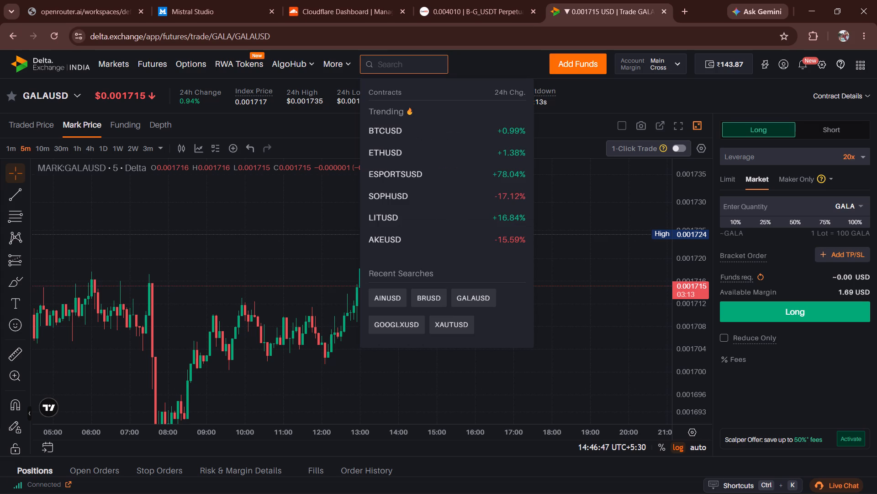
{"action": "key", "text": "BackSpace"}
{"action": "type", "text": "UAI"}
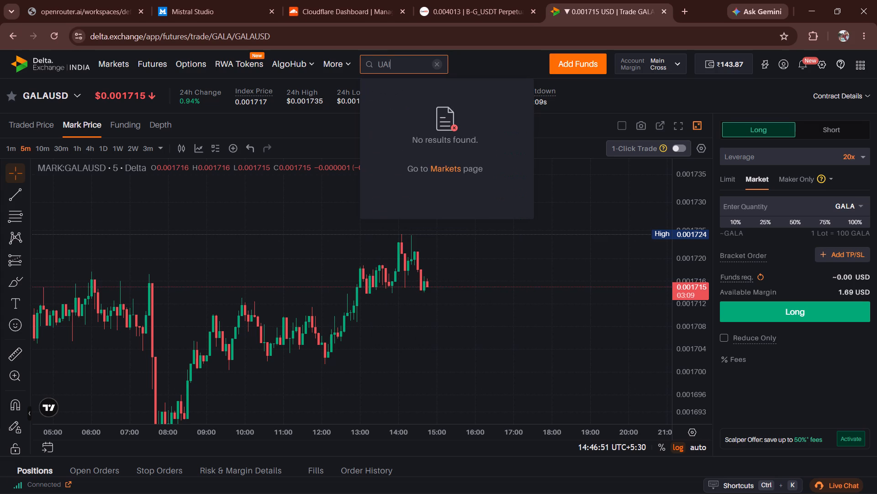
{"action": "key", "text": "BackSpace"}
{"action": "key", "text": "BackSpace"}
{"action": "key", "text": "BackSpace"}
{"action": "type", "text": "LSK"}
{"action": "key", "text": "BackSpace"}
{"action": "key", "text": "BackSpace"}
{"action": "key", "text": "BackSpace"}
{"action": "key", "text": "BackSpace"}
{"action": "key", "text": "BackSpace"}
{"action": "key", "text": "BackSpace"}
{"action": "key", "text": "BackSpace"}
{"action": "key", "text": "BackSpace"}
{"action": "key", "text": "BackSpace"}
{"action": "key", "text": "BackSpace"}
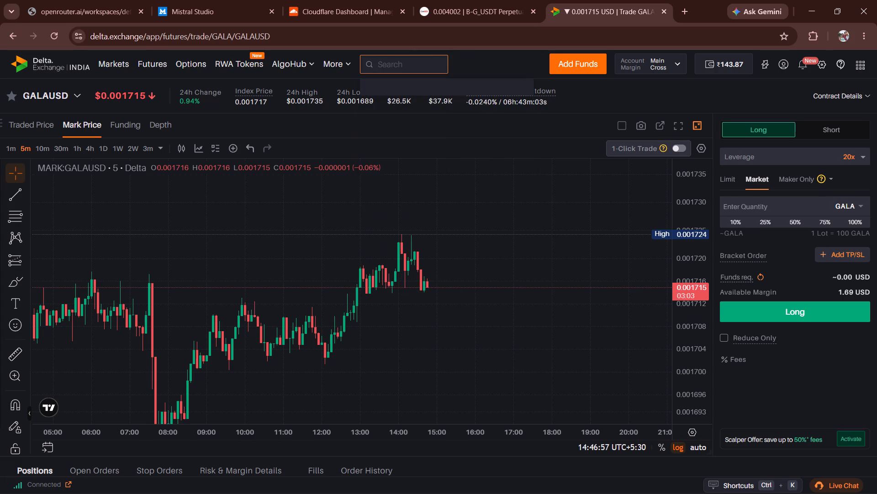
Open the AINUSD contract from the recent searches and show its chart at the 1-minute interval.
{"action": "left_click", "coordinate": [398, 76]}
{"action": "left_click", "coordinate": [391, 65]}
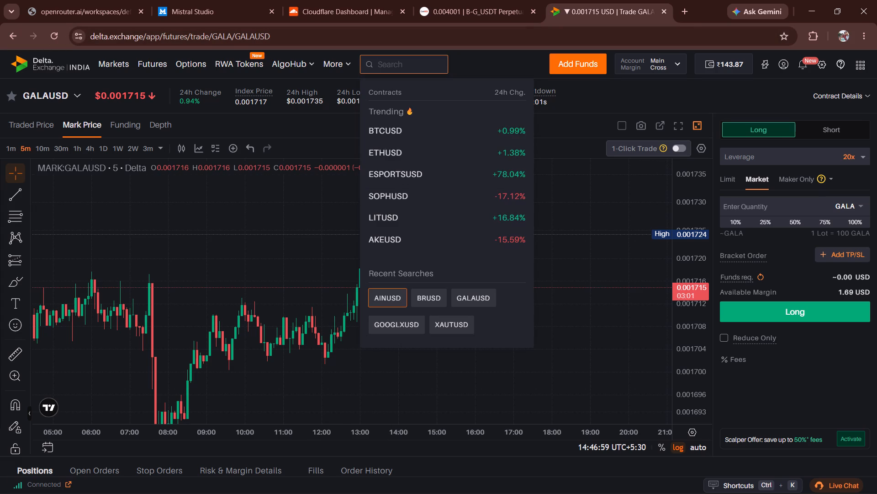
{"action": "left_click", "coordinate": [381, 301]}
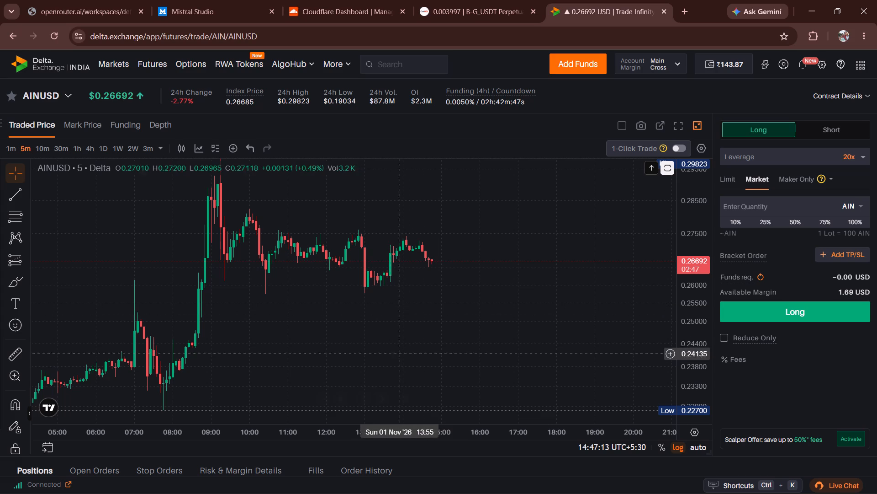
{"action": "left_click_drag", "start_coordinate": [436, 332], "coordinate": [394, 356]}
{"action": "left_click", "coordinate": [394, 332]}
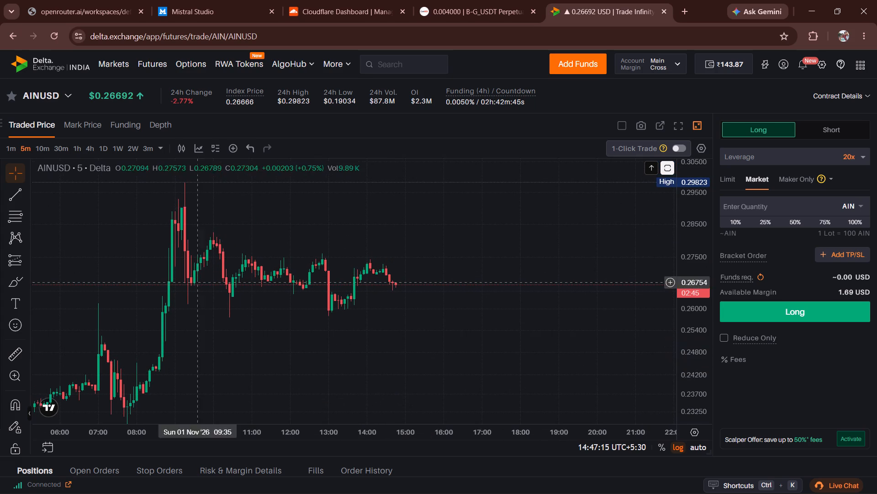
{"action": "left_click", "coordinate": [10, 150]}
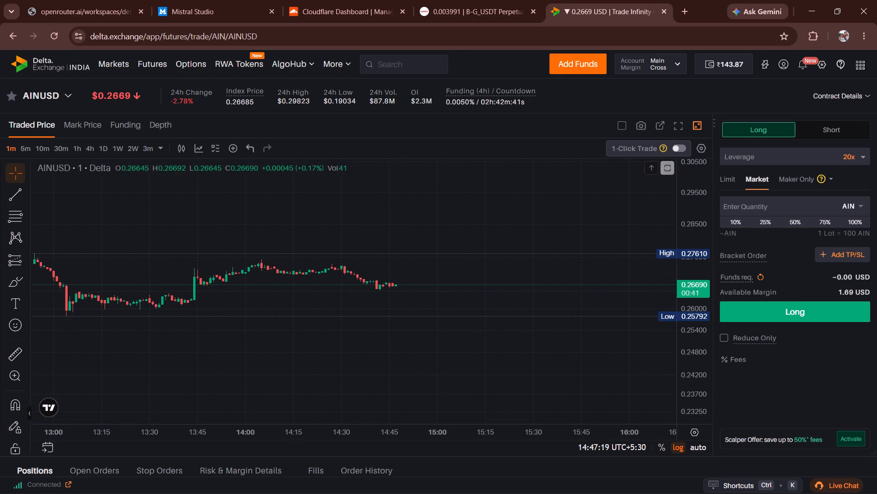
Place a market long order on AINUSD using 100% of the available margin.
{"action": "left_click", "coordinate": [853, 218]}
{"action": "left_click", "coordinate": [853, 218]}
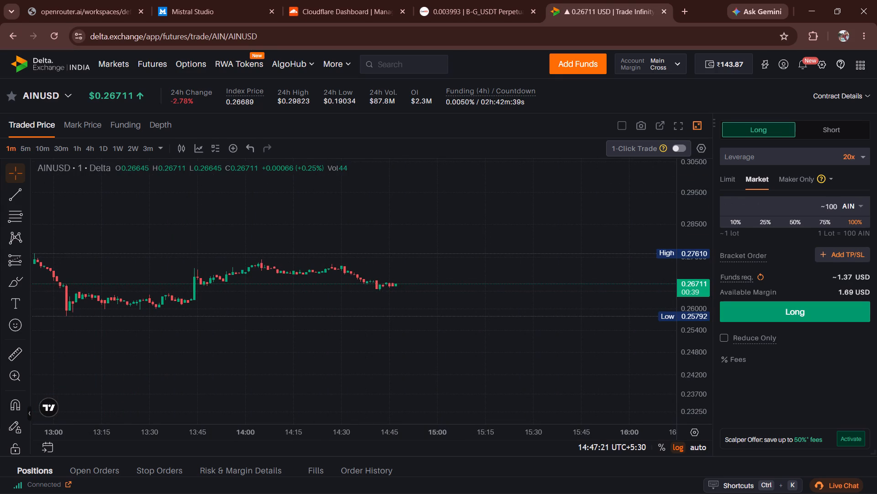
{"action": "left_click", "coordinate": [783, 304]}
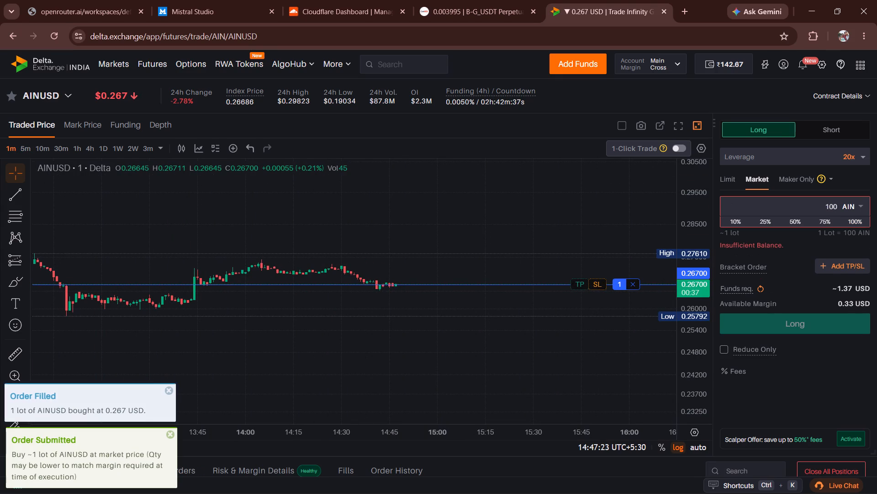
Monitor the AINUSD position's unrealised profit or loss, its position details and the live price chart.
{"action": "scroll", "coordinate": [802, 404], "scroll_direction": "down", "scroll_amount": 1}
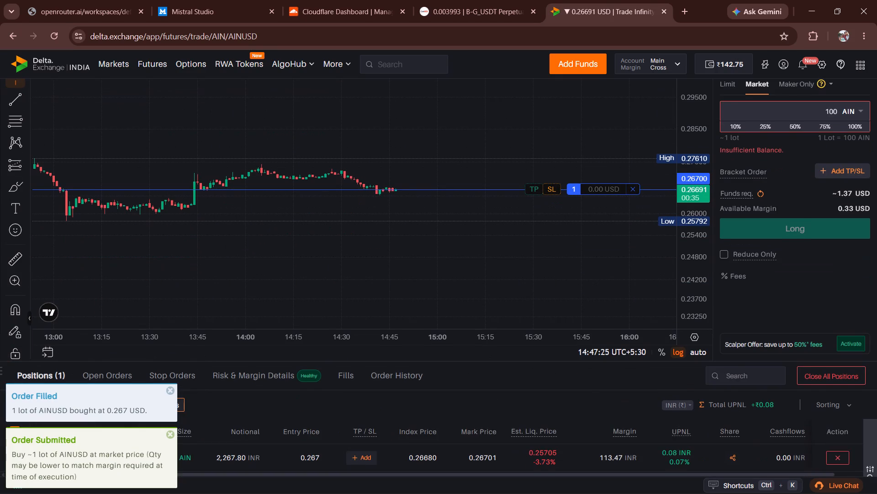
{"action": "scroll", "coordinate": [802, 404], "scroll_direction": "down", "scroll_amount": 1}
{"action": "scroll", "coordinate": [779, 432], "scroll_direction": "up", "scroll_amount": 3}
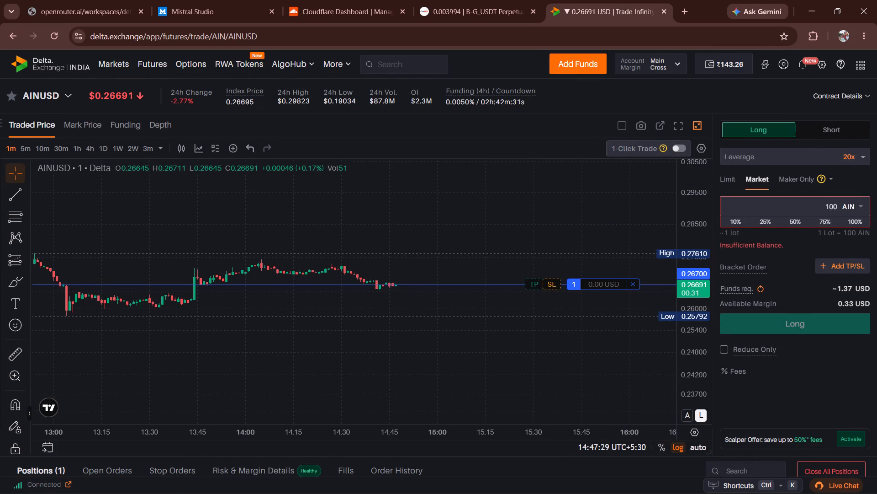
{"action": "scroll", "coordinate": [694, 317], "scroll_direction": "up", "scroll_amount": 16}
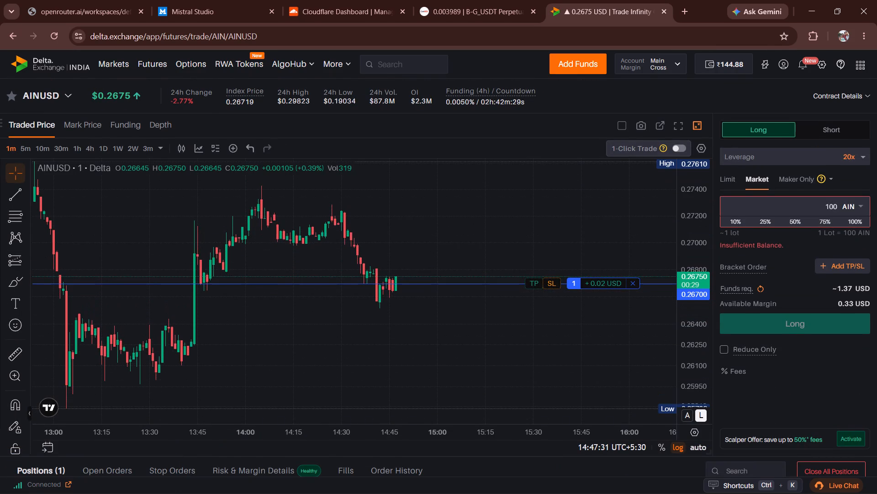
{"action": "scroll", "coordinate": [780, 380], "scroll_direction": "down", "scroll_amount": 3}
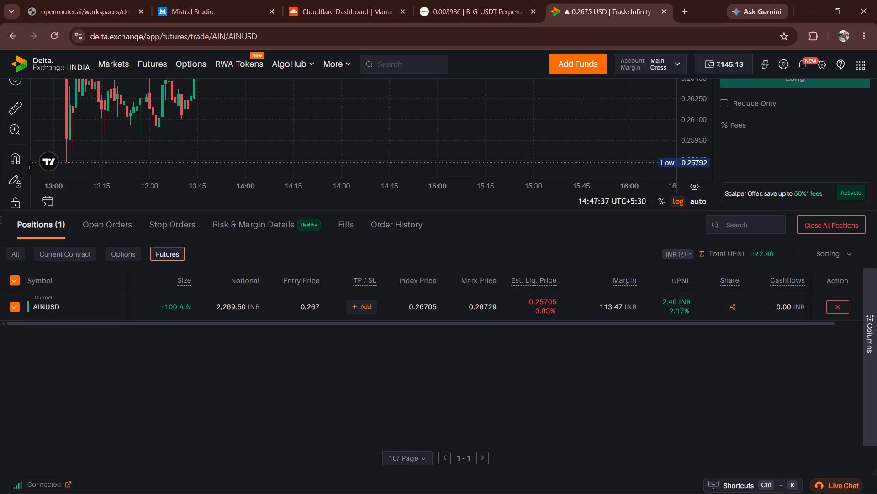
{"action": "scroll", "coordinate": [768, 390], "scroll_direction": "up", "scroll_amount": 4}
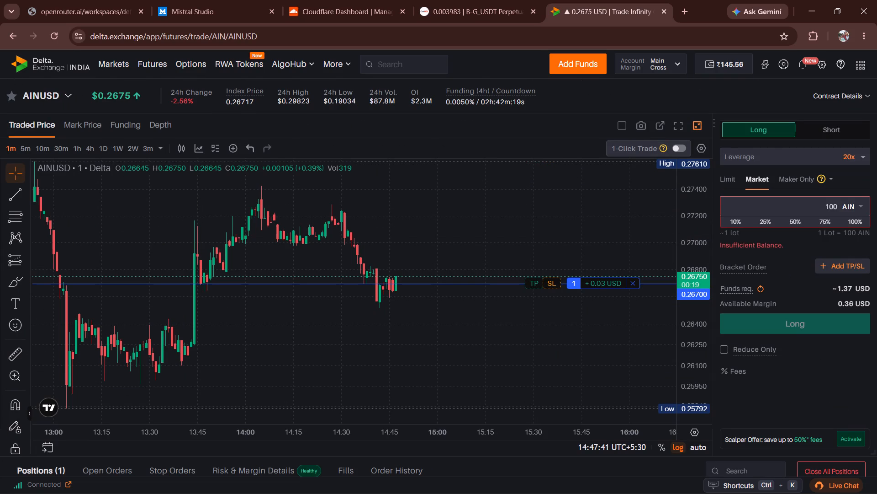
{"action": "scroll", "coordinate": [744, 398], "scroll_direction": "down", "scroll_amount": 4}
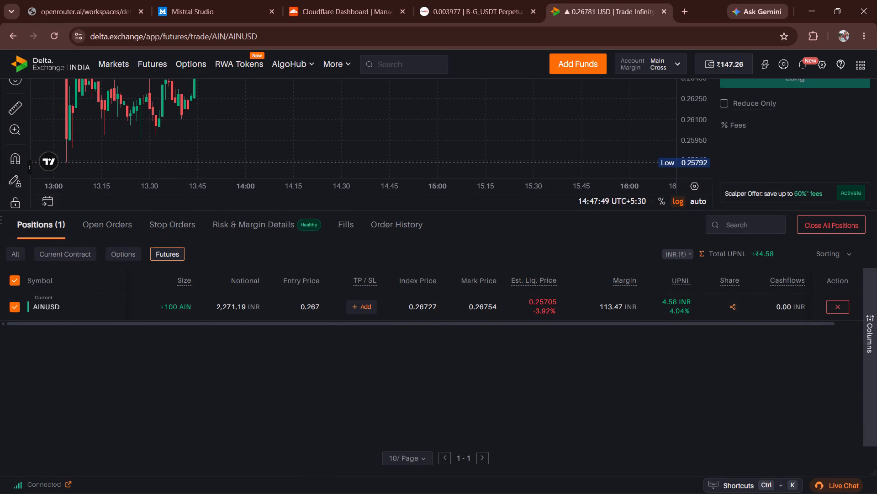
{"action": "scroll", "coordinate": [744, 398], "scroll_direction": "up", "scroll_amount": 5}
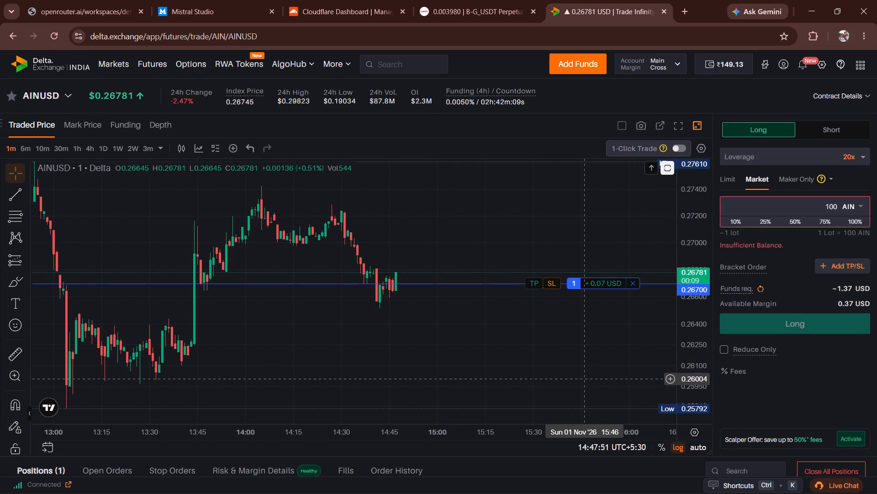
{"action": "scroll", "coordinate": [775, 381], "scroll_direction": "up", "scroll_amount": 1}
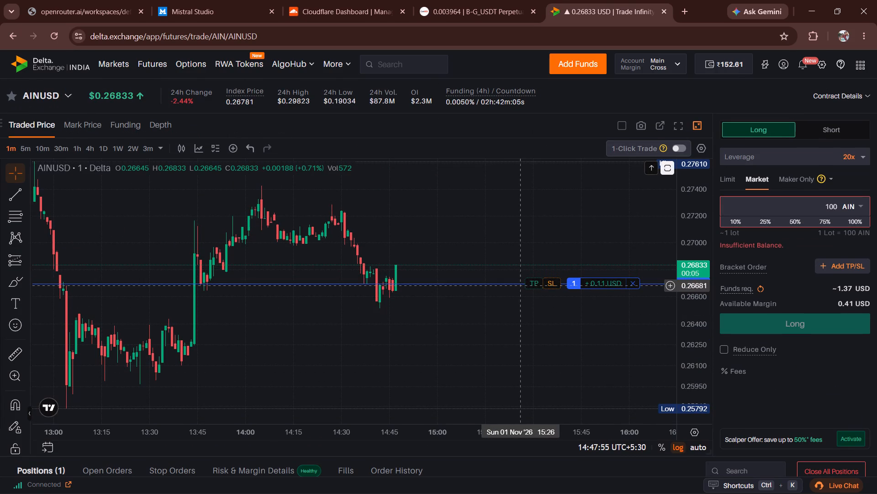
Using the 5-minute chart, add a take-profit order to the AINUSD long position at about 0.26985.
{"action": "left_click", "coordinate": [25, 151]}
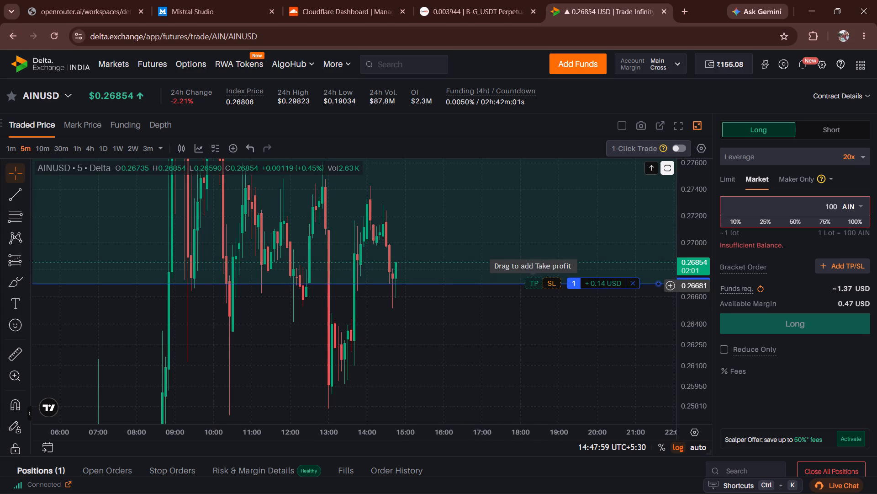
{"action": "left_click_drag", "start_coordinate": [532, 286], "coordinate": [524, 240]}
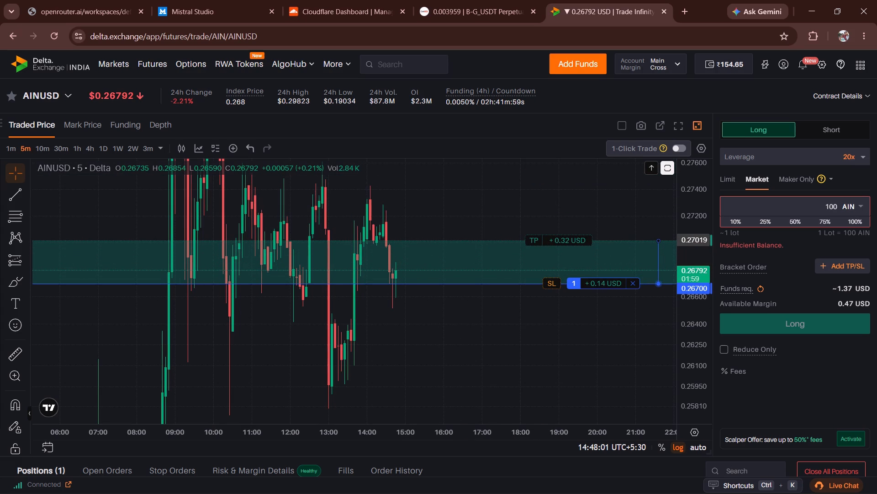
{"action": "left_click_drag", "start_coordinate": [524, 240], "coordinate": [721, 366]}
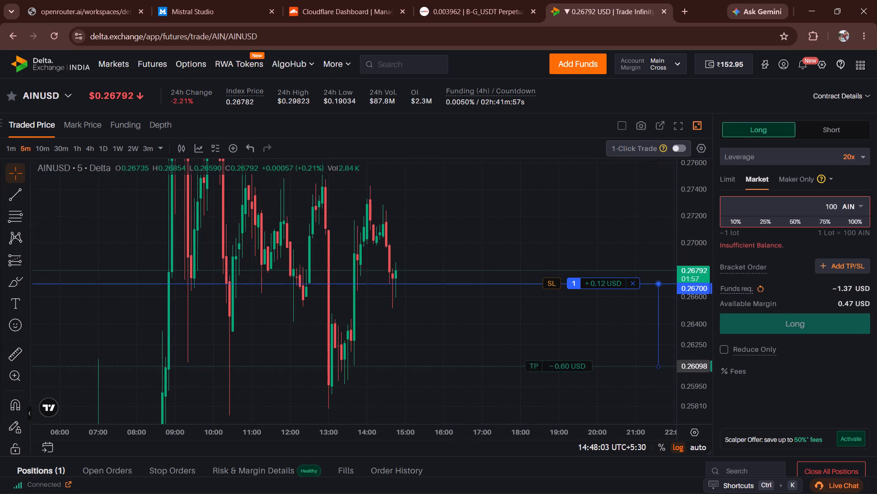
{"action": "left_click_drag", "start_coordinate": [721, 366], "coordinate": [558, 220]}
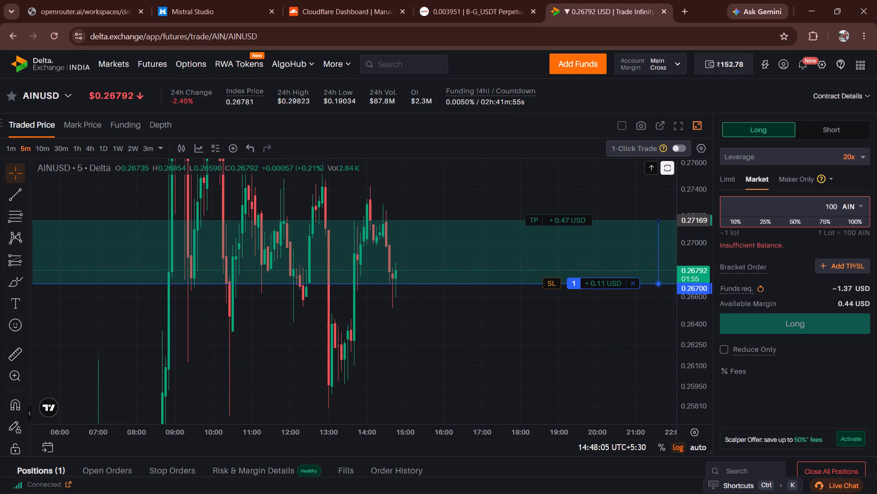
{"action": "left_click_drag", "start_coordinate": [558, 220], "coordinate": [553, 226]}
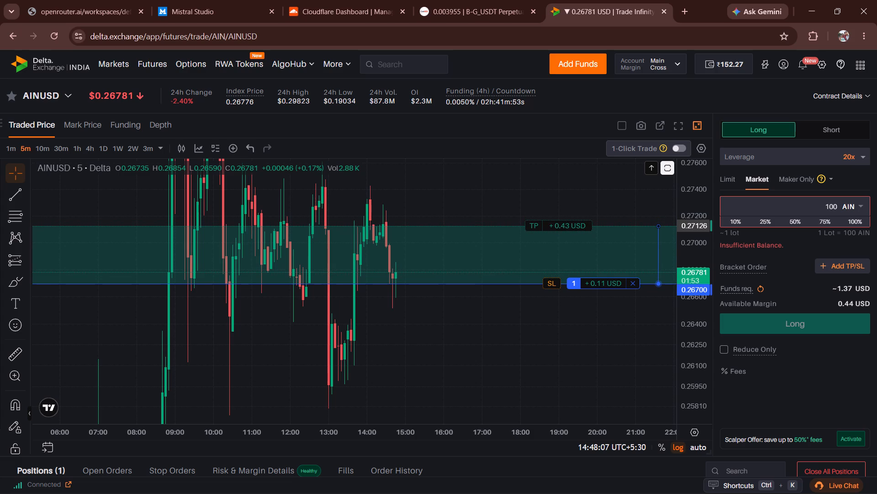
{"action": "left_click_drag", "start_coordinate": [553, 226], "coordinate": [528, 247]}
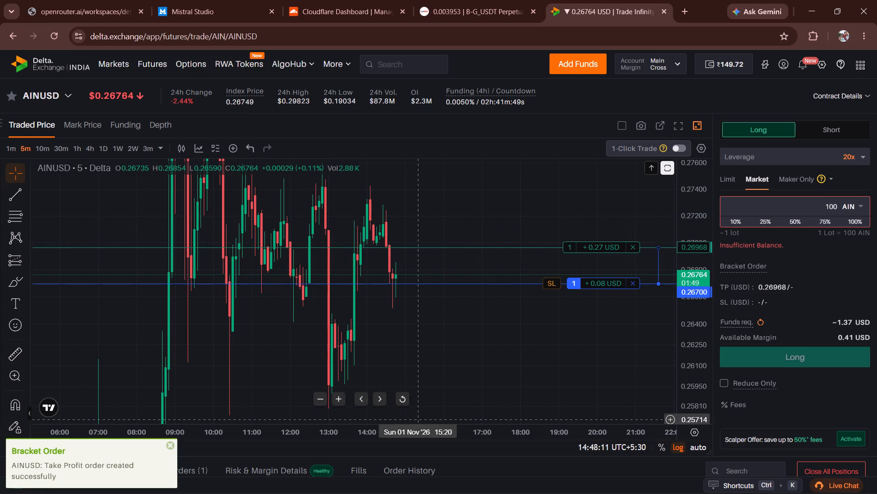
{"action": "left_click_drag", "start_coordinate": [578, 250], "coordinate": [560, 245]}
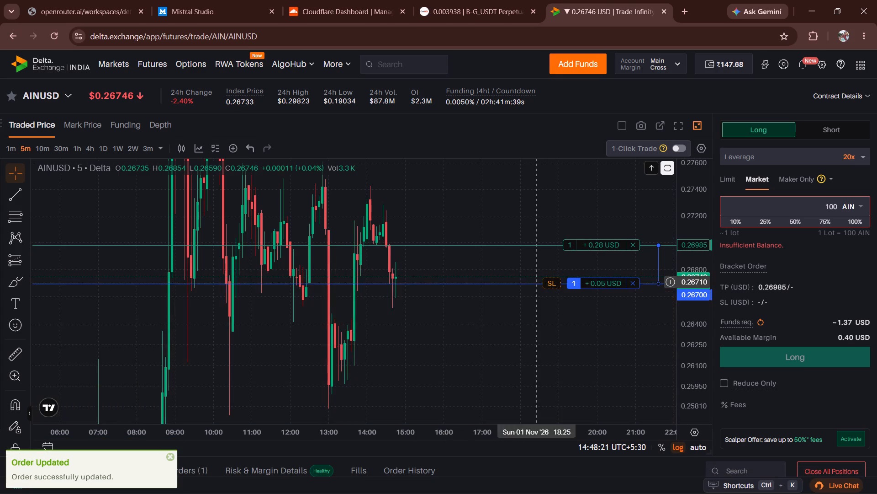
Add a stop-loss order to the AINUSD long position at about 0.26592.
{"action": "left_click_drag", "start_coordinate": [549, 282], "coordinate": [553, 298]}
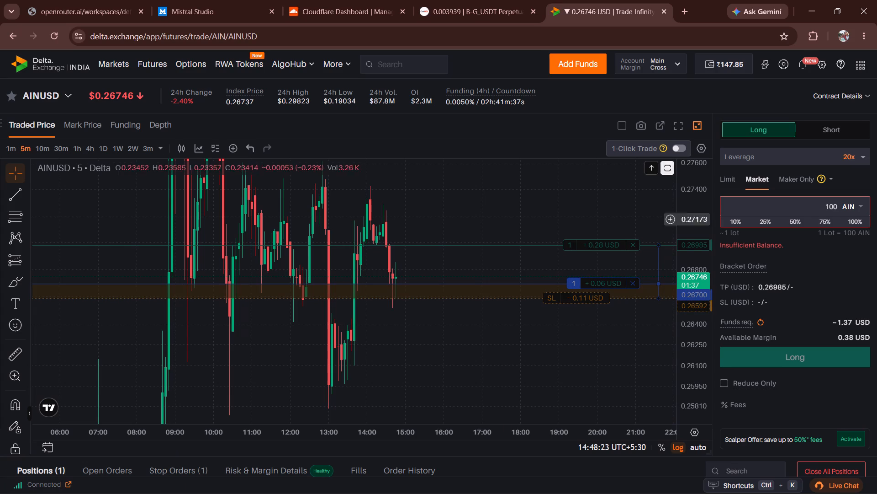
Return the AINUSD chart to the 1-minute interval and watch the price against the bracket levels.
{"action": "left_click", "coordinate": [11, 145]}
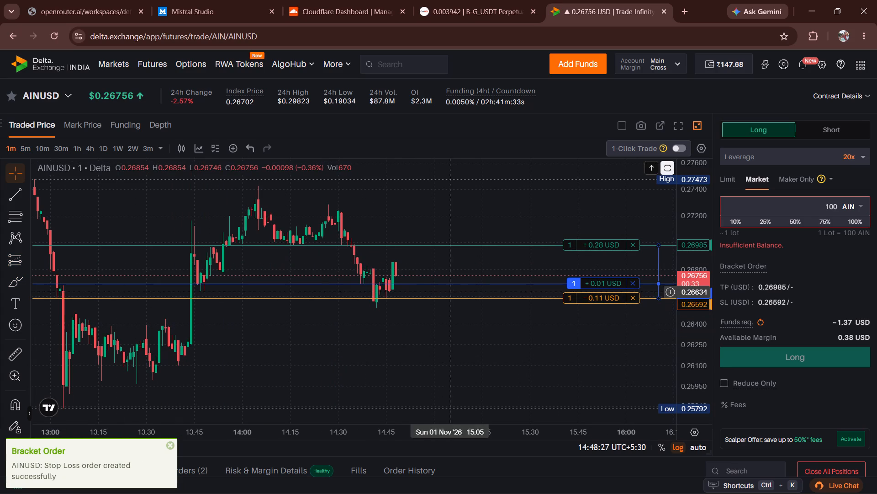
{"action": "scroll", "coordinate": [810, 440], "scroll_direction": "down", "scroll_amount": 3}
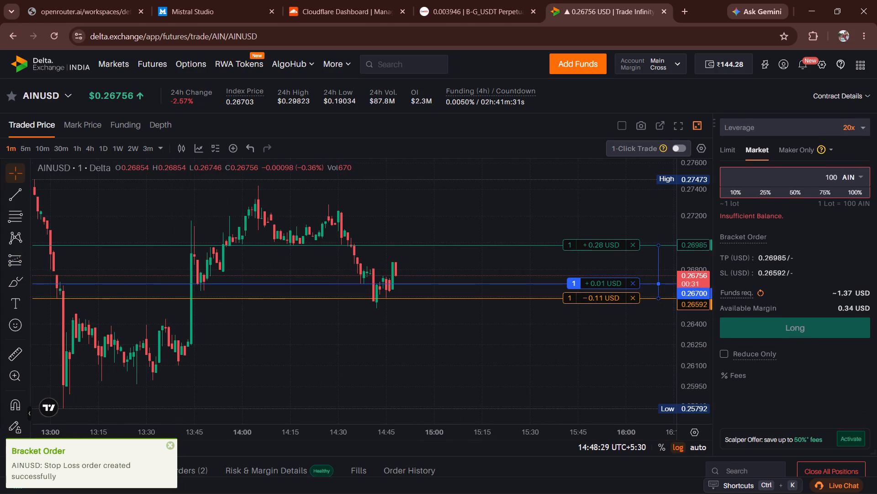
{"action": "scroll", "coordinate": [773, 410], "scroll_direction": "down", "scroll_amount": 4}
{"action": "scroll", "coordinate": [773, 410], "scroll_direction": "up", "scroll_amount": 4}
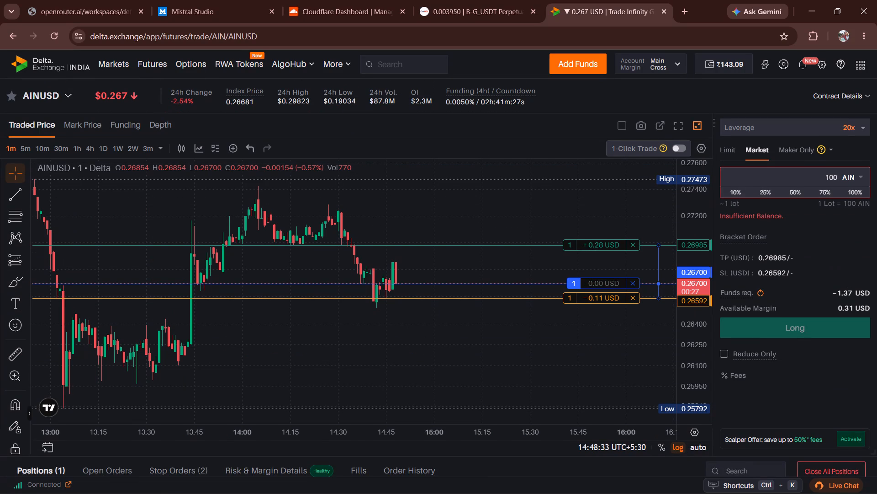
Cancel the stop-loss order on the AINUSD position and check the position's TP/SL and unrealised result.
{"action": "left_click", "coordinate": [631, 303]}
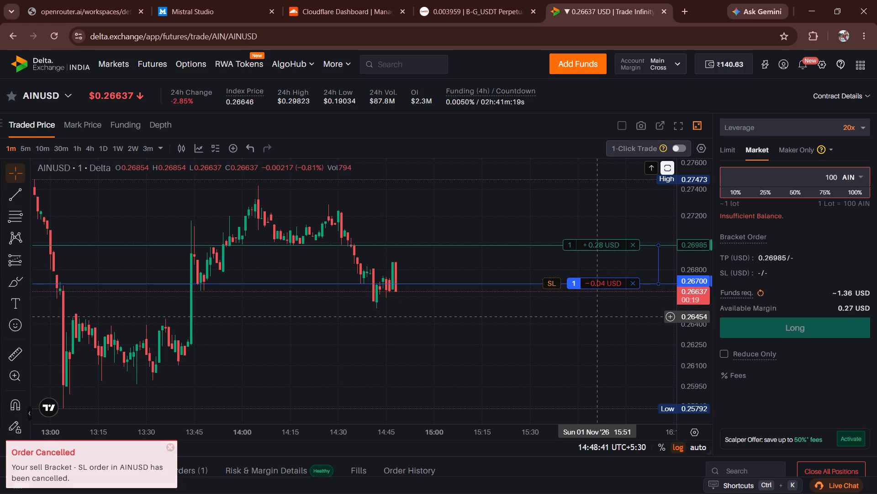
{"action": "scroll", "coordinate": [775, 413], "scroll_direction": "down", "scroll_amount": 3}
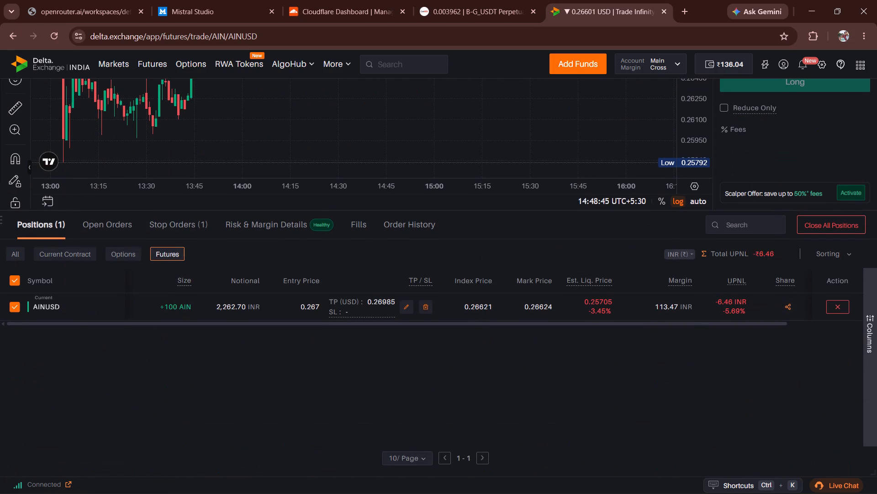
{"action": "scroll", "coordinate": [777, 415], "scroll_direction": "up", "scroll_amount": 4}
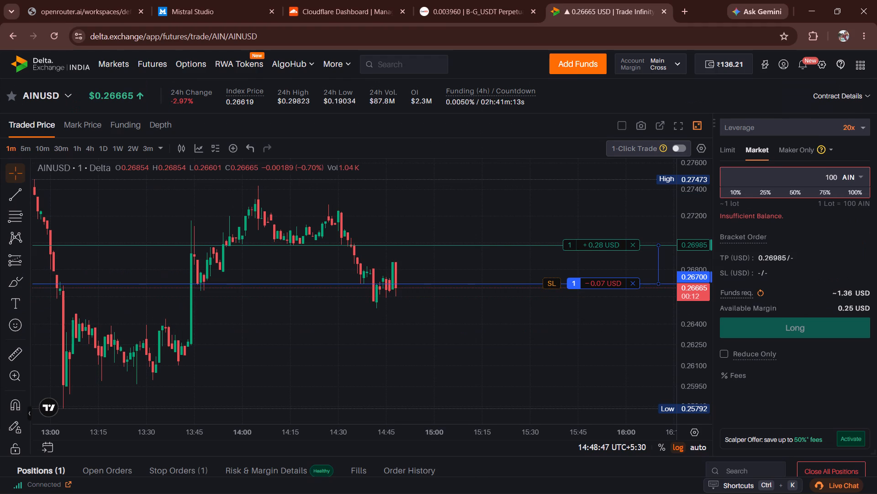
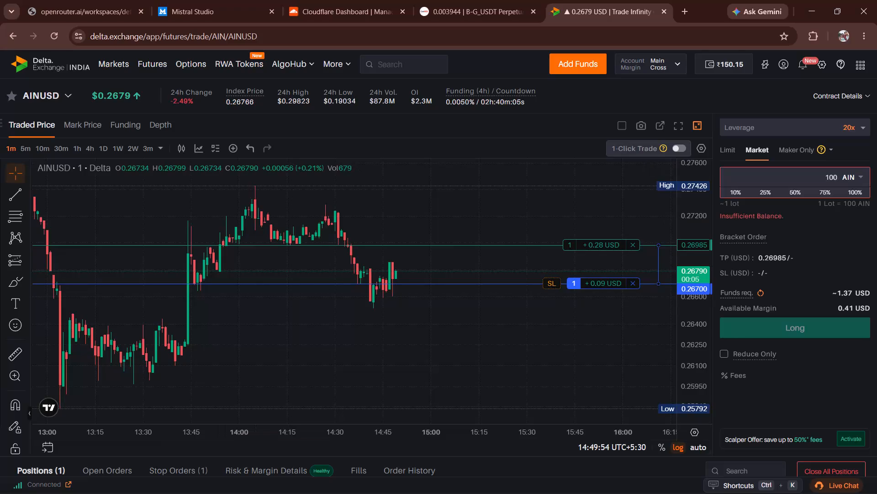
Check the AINUSD price action on the 5-minute chart, and return the chart to the 1-minute interval.
{"action": "left_click", "coordinate": [24, 153]}
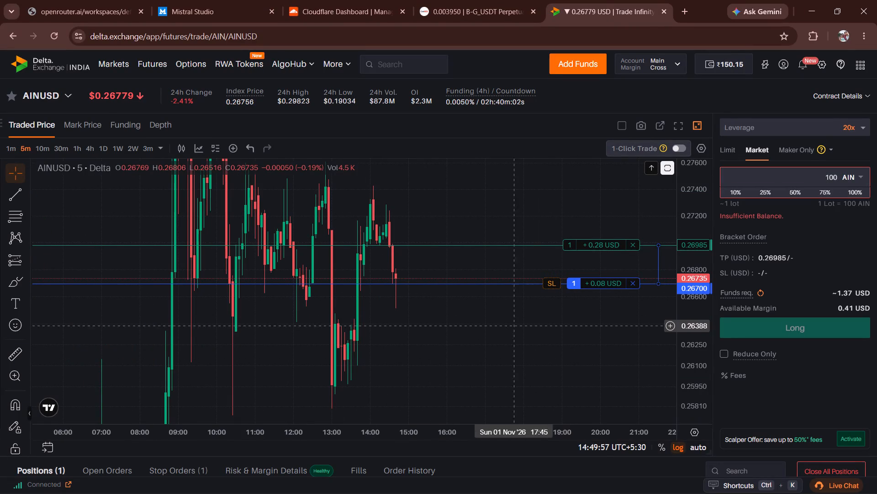
{"action": "left_click", "coordinate": [8, 150]}
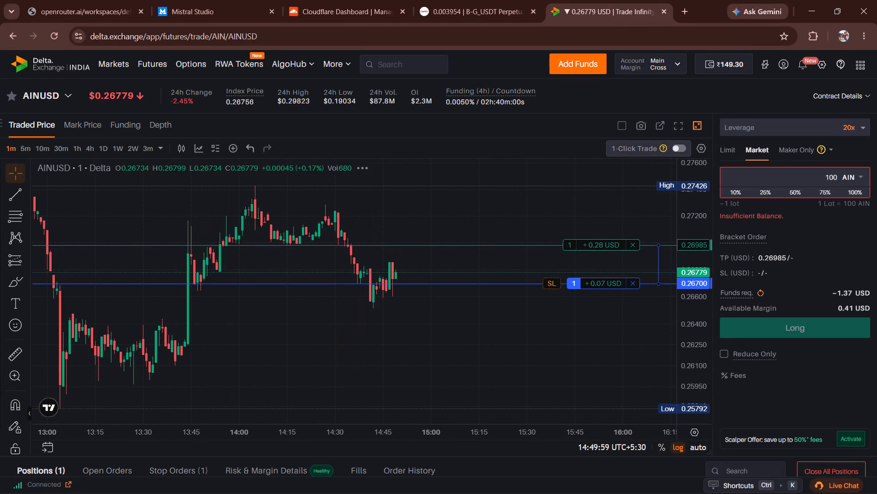
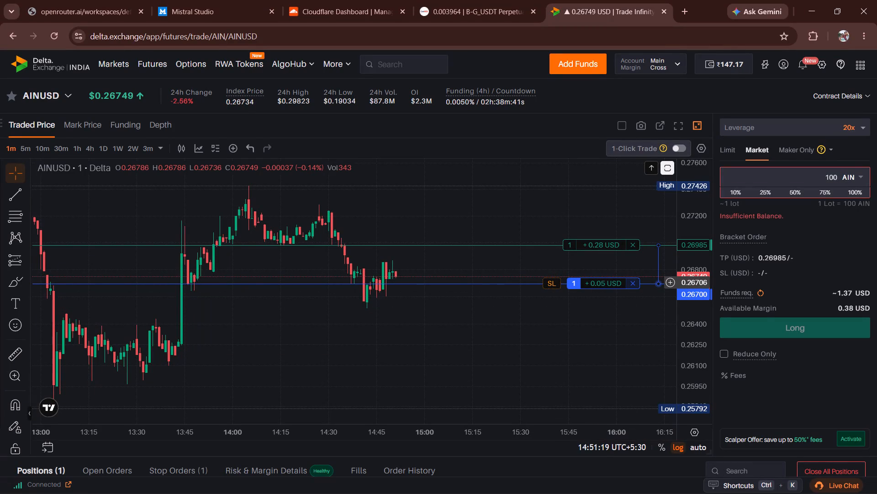
Switch the AINUSD price chart to the 5-minute interval.
{"action": "scroll", "coordinate": [712, 308], "scroll_direction": "down", "scroll_amount": 3}
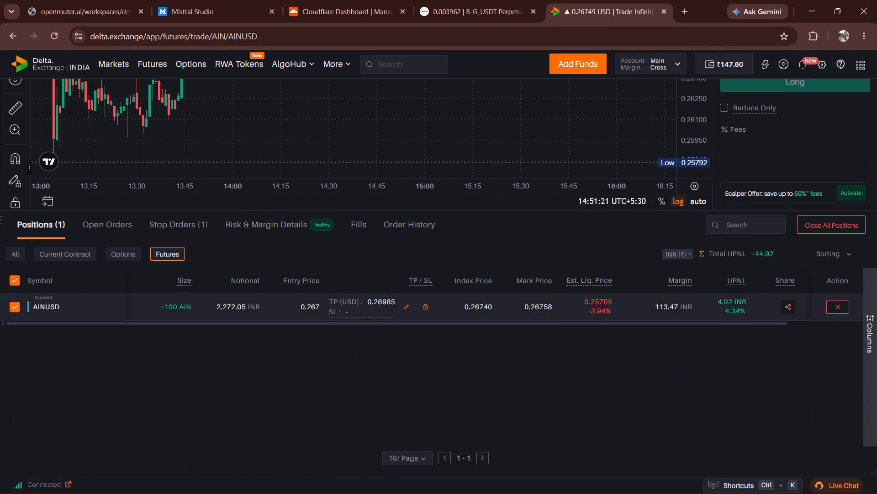
{"action": "scroll", "coordinate": [711, 322], "scroll_direction": "up", "scroll_amount": 4}
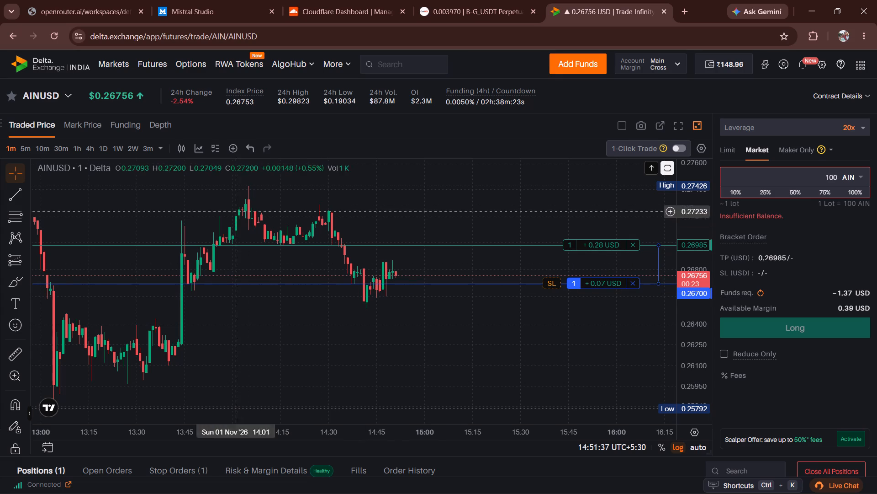
{"action": "left_click", "coordinate": [31, 151]}
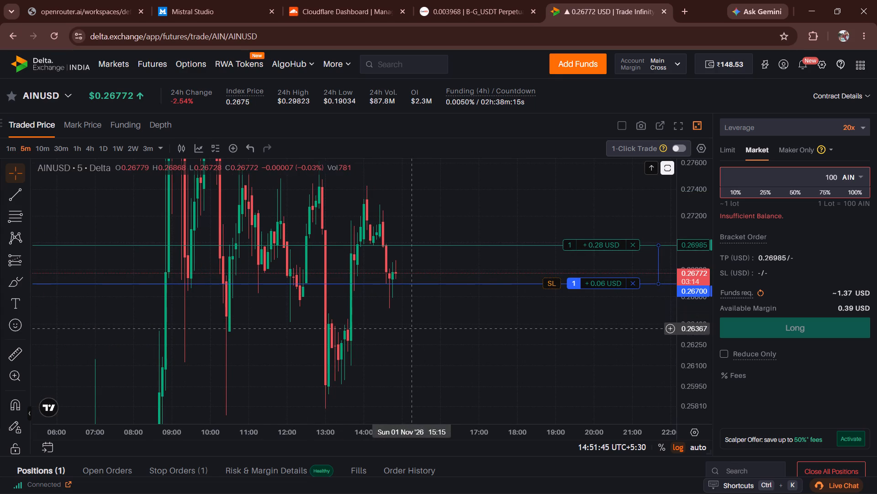
{"action": "left_click_drag", "start_coordinate": [413, 329], "coordinate": [339, 354]}
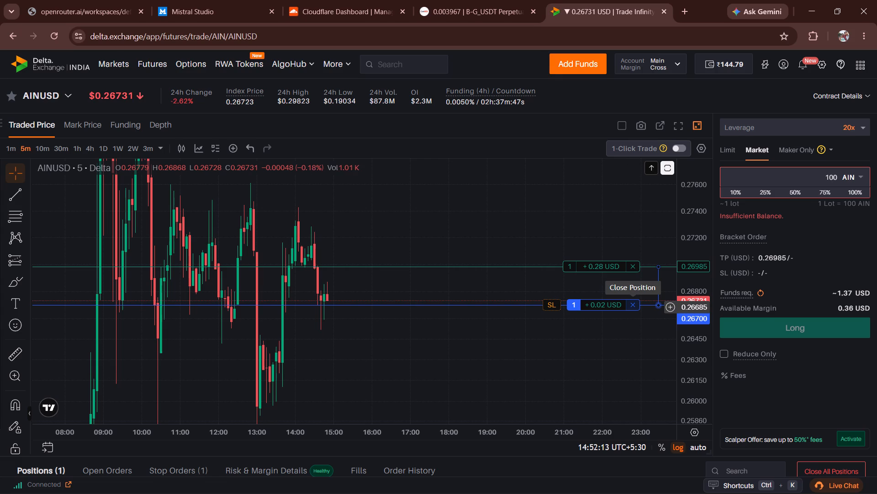
Monitor the open AINUSD position's unrealised profit or loss on the chart and in the positions list.
{"action": "scroll", "coordinate": [876, 489], "scroll_direction": "down", "scroll_amount": 4}
{"action": "scroll", "coordinate": [876, 489], "scroll_direction": "up", "scroll_amount": 3}
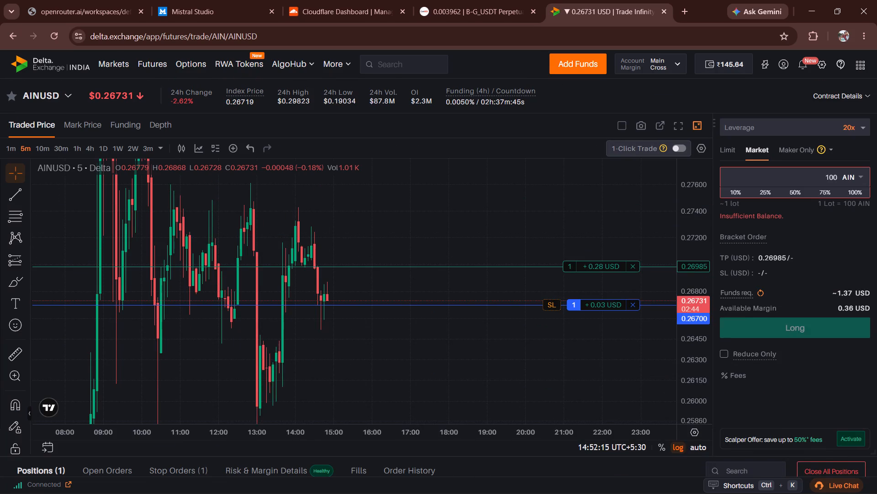
{"action": "scroll", "coordinate": [752, 455], "scroll_direction": "up", "scroll_amount": 1}
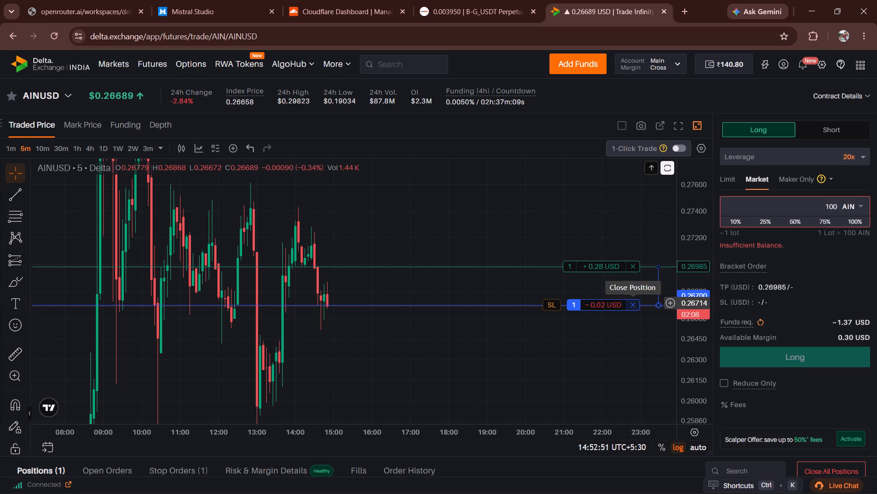
{"action": "scroll", "coordinate": [874, 404], "scroll_direction": "down", "scroll_amount": 2}
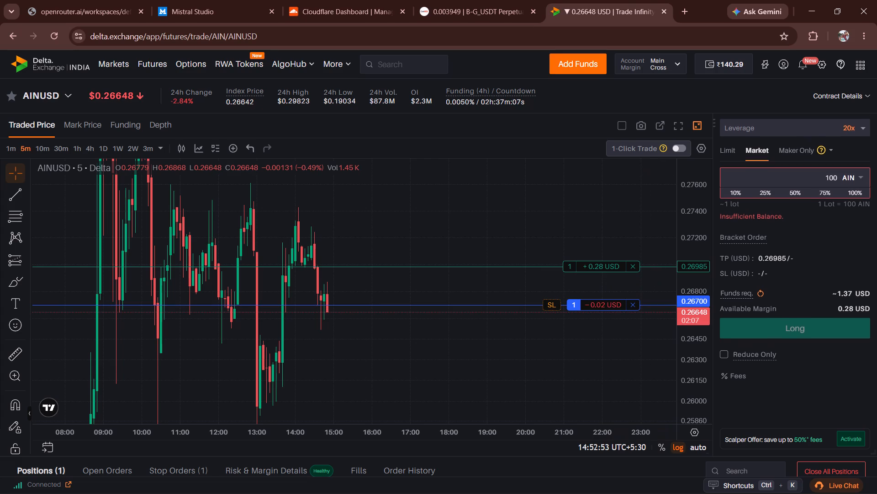
{"action": "scroll", "coordinate": [874, 405], "scroll_direction": "down", "scroll_amount": 4}
{"action": "scroll", "coordinate": [792, 420], "scroll_direction": "up", "scroll_amount": 3}
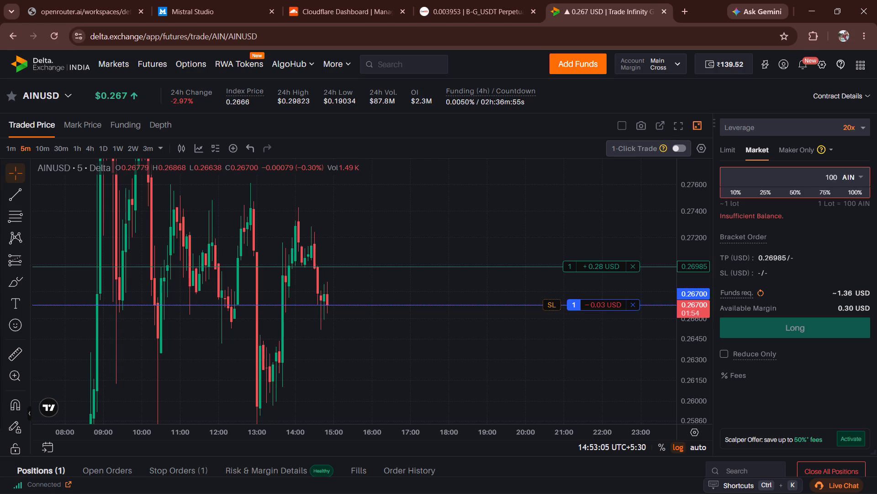
{"action": "scroll", "coordinate": [772, 430], "scroll_direction": "down", "scroll_amount": 2}
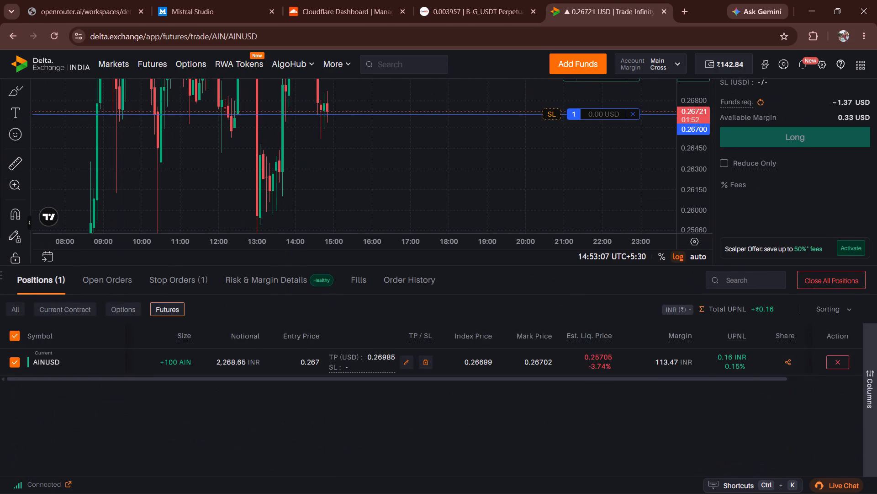
{"action": "scroll", "coordinate": [759, 436], "scroll_direction": "up", "scroll_amount": 2}
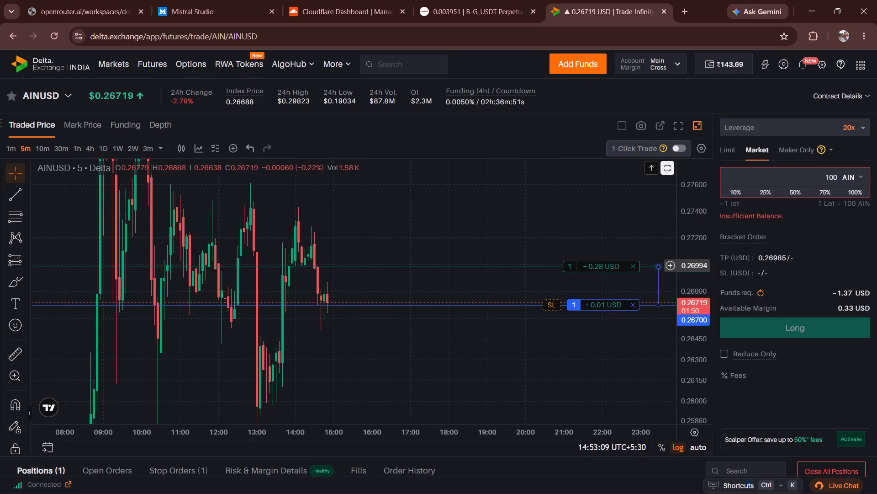
Move the AINUSD position's take-profit order on the chart down to 0.26824 USD.
{"action": "left_click_drag", "start_coordinate": [613, 265], "coordinate": [599, 284]}
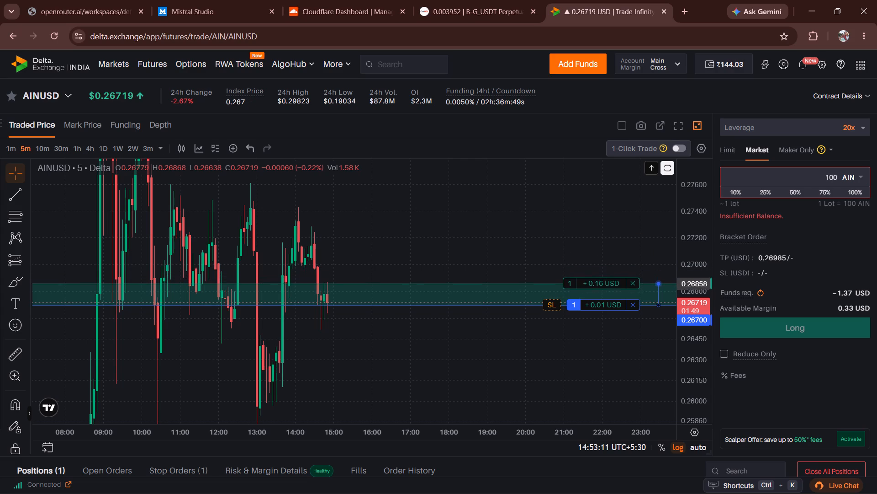
{"action": "left_click_drag", "start_coordinate": [599, 284], "coordinate": [591, 292]}
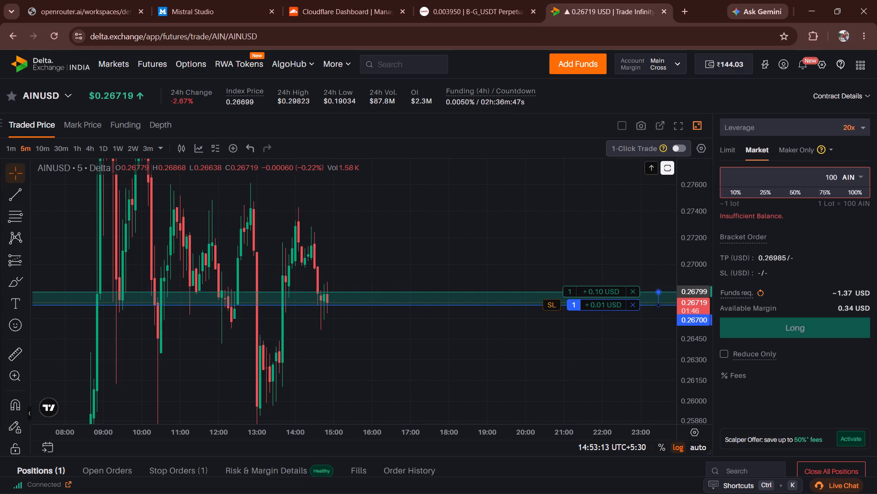
{"action": "left_click_drag", "start_coordinate": [591, 292], "coordinate": [581, 286]}
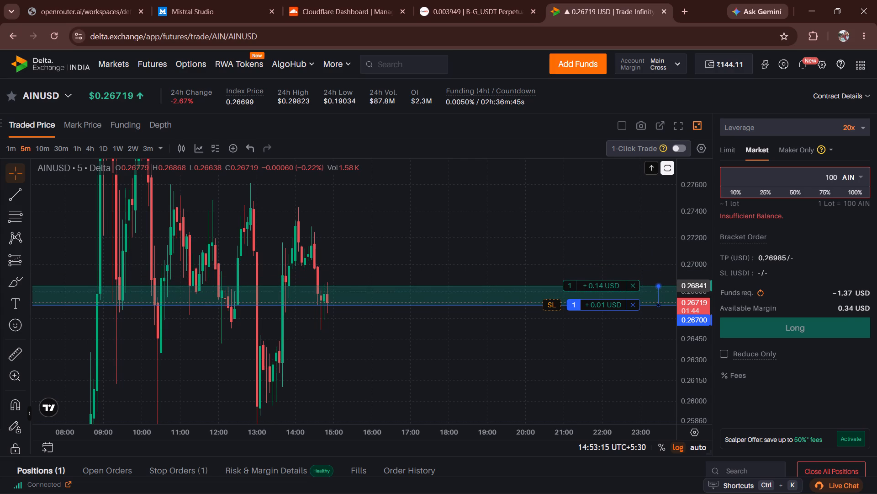
{"action": "left_click_drag", "start_coordinate": [581, 286], "coordinate": [580, 288]}
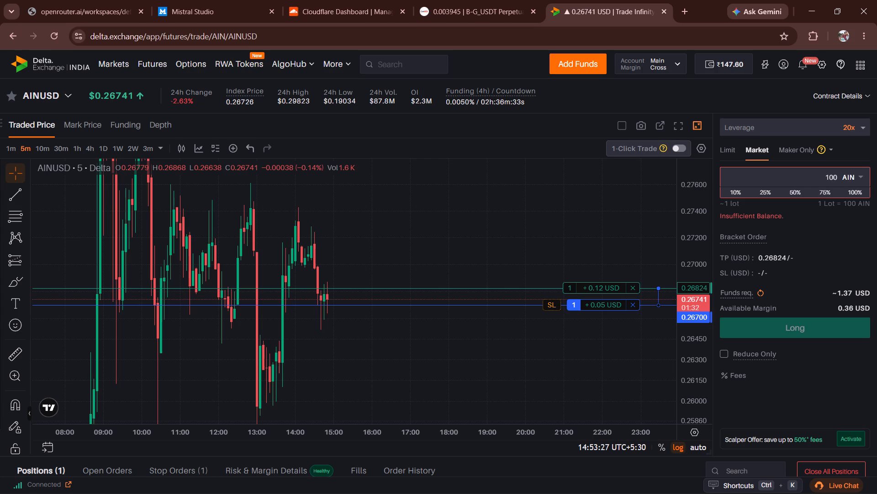
Reload the AINUSD trading page.
{"action": "left_click", "coordinate": [50, 38]}
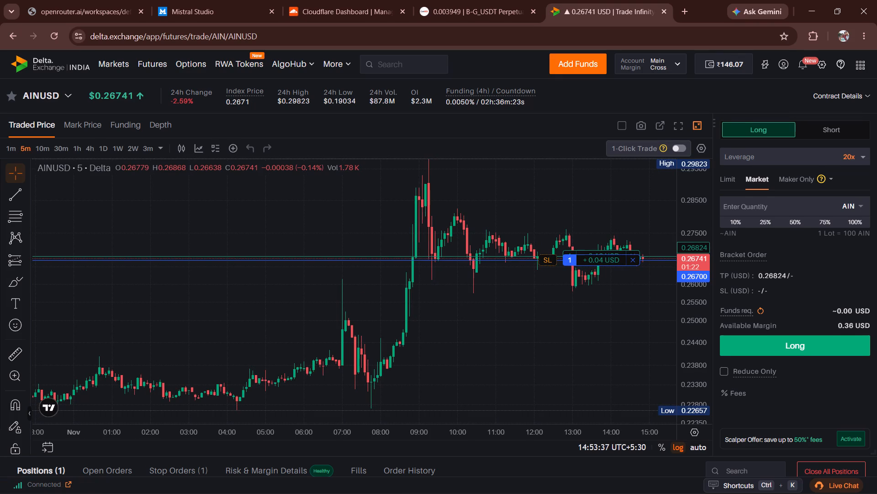
Examine the recent 5-minute AINUSD candles around the take-profit and entry levels alongside the open position's profit or loss.
{"action": "scroll", "coordinate": [750, 422], "scroll_direction": "down", "scroll_amount": 4}
{"action": "scroll", "coordinate": [714, 440], "scroll_direction": "up", "scroll_amount": 1}
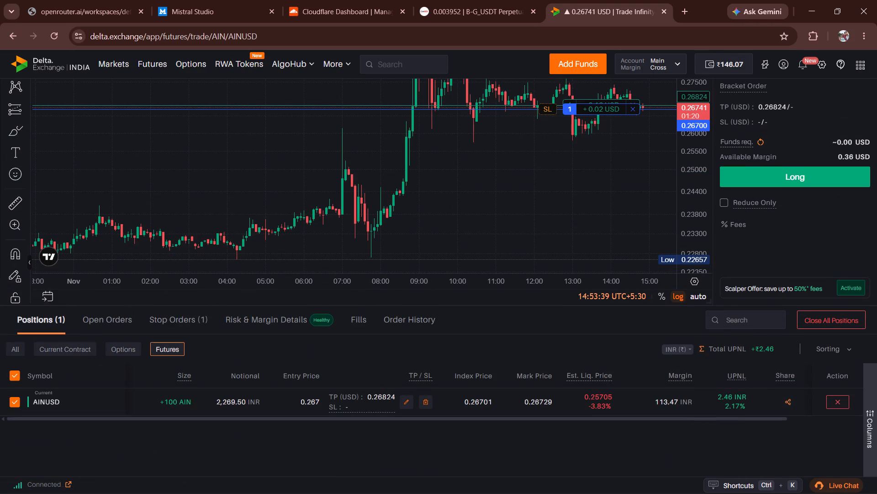
{"action": "left_click_drag", "start_coordinate": [544, 199], "coordinate": [402, 273]}
{"action": "left_click_drag", "start_coordinate": [470, 212], "coordinate": [407, 231]}
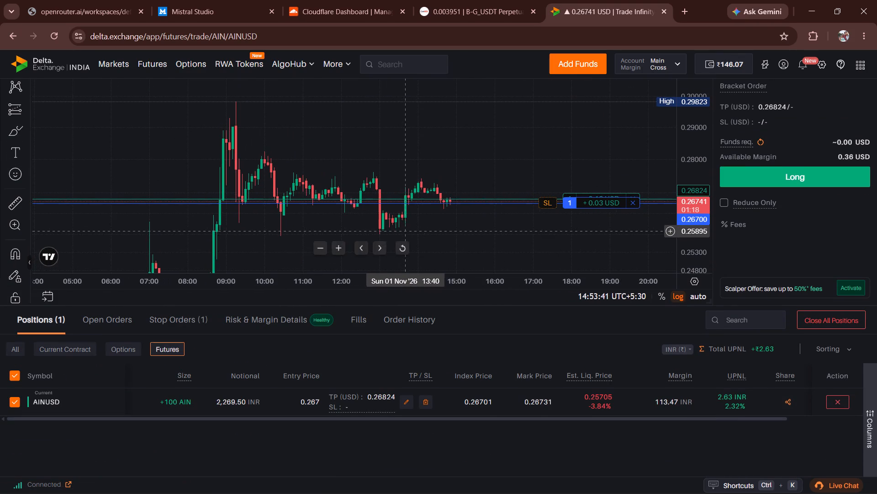
{"action": "scroll", "coordinate": [655, 212], "scroll_direction": "up", "scroll_amount": 6}
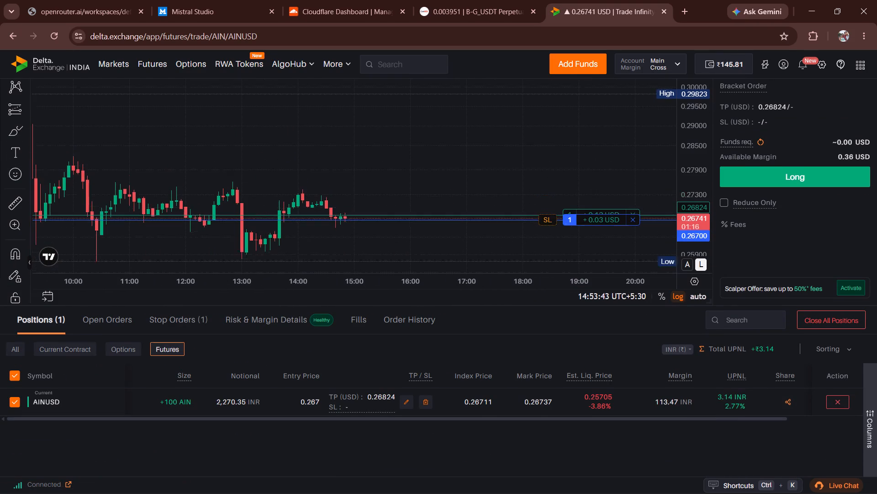
{"action": "scroll", "coordinate": [683, 203], "scroll_direction": "up", "scroll_amount": 6}
{"action": "left_click_drag", "start_coordinate": [595, 231], "coordinate": [592, 115]}
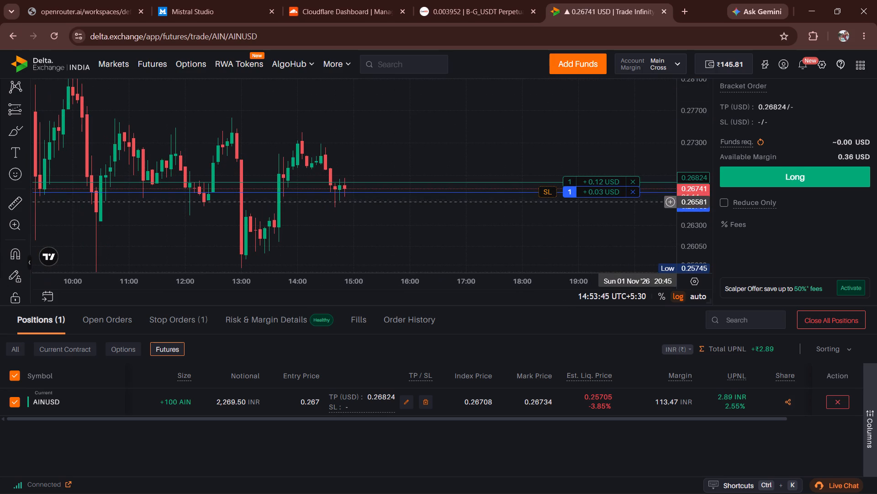
{"action": "scroll", "coordinate": [691, 202], "scroll_direction": "up", "scroll_amount": 3}
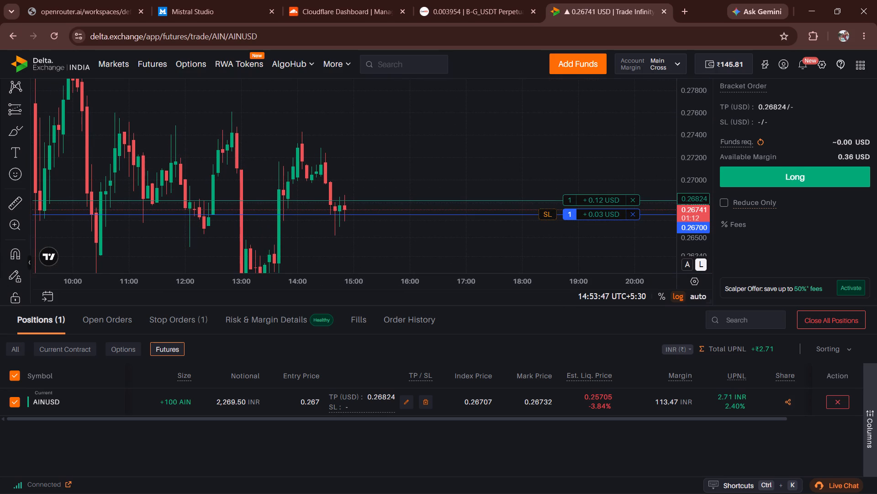
{"action": "scroll", "coordinate": [690, 233], "scroll_direction": "up", "scroll_amount": 8}
{"action": "scroll", "coordinate": [563, 196], "scroll_direction": "down", "scroll_amount": 7}
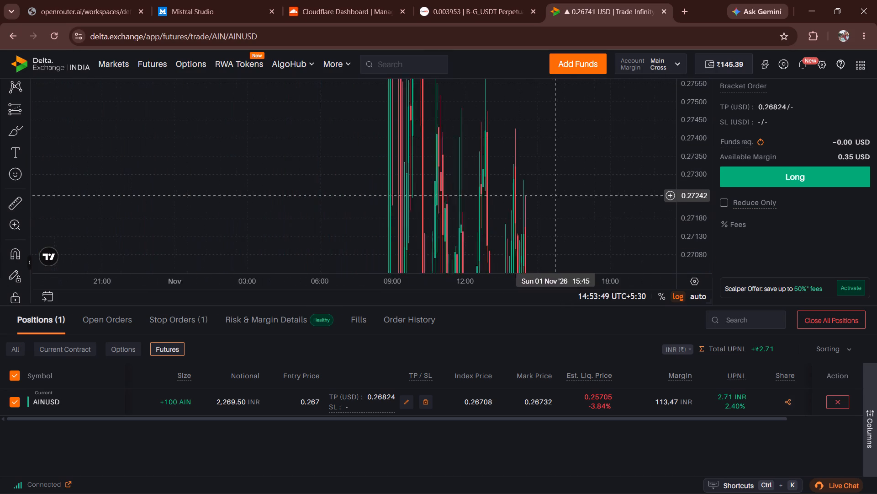
{"action": "scroll", "coordinate": [557, 196], "scroll_direction": "down", "scroll_amount": 2}
{"action": "left_click_drag", "start_coordinate": [568, 203], "coordinate": [494, 93]}
{"action": "scroll", "coordinate": [698, 226], "scroll_direction": "up", "scroll_amount": 7}
{"action": "scroll", "coordinate": [700, 229], "scroll_direction": "down", "scroll_amount": 9}
{"action": "left_click_drag", "start_coordinate": [585, 242], "coordinate": [576, 214]}
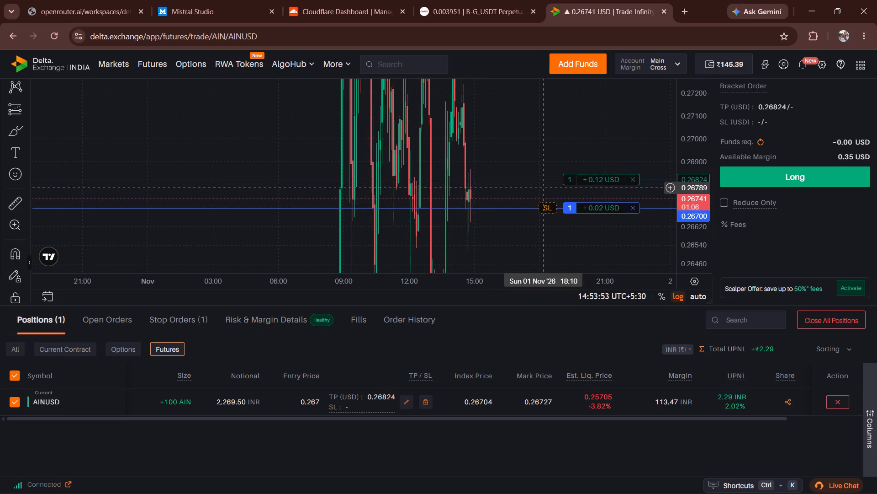
Examine the AINUSD price swings of the previous days on the 5-minute chart.
{"action": "scroll", "coordinate": [510, 203], "scroll_direction": "down", "scroll_amount": 8}
{"action": "scroll", "coordinate": [603, 322], "scroll_direction": "down", "scroll_amount": 4}
{"action": "scroll", "coordinate": [631, 425], "scroll_direction": "up", "scroll_amount": 8}
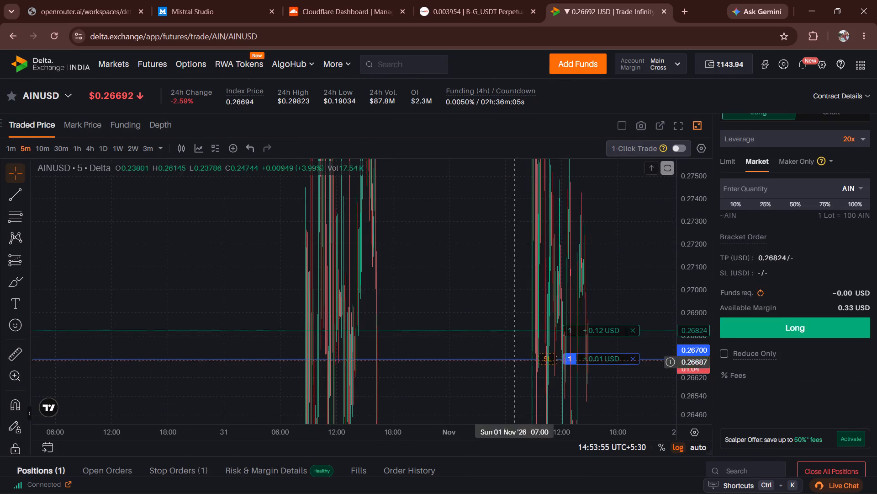
{"action": "scroll", "coordinate": [343, 306], "scroll_direction": "down", "scroll_amount": 7}
{"action": "scroll", "coordinate": [248, 275], "scroll_direction": "up", "scroll_amount": 3}
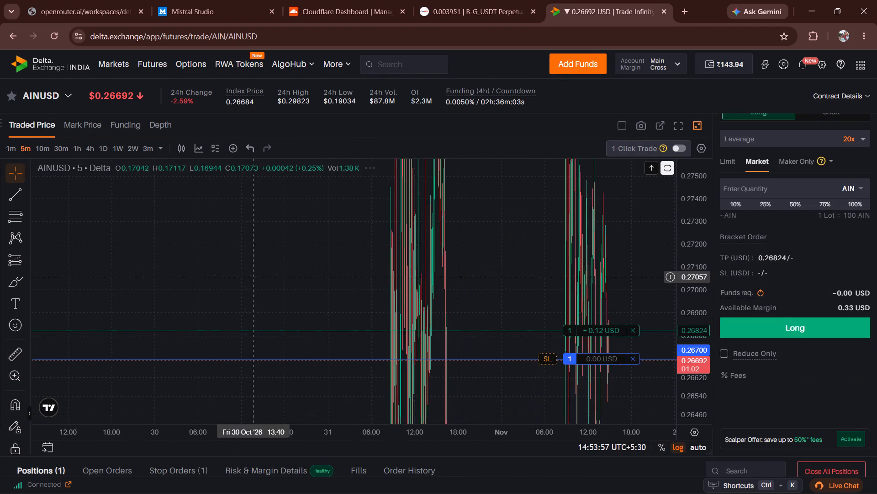
Examine the latest 5-minute AINUSD candles against the day's earlier highs and lows and the open order levels.
{"action": "scroll", "coordinate": [254, 277], "scroll_direction": "up", "scroll_amount": 20}
{"action": "left_click_drag", "start_coordinate": [330, 290], "coordinate": [451, 258]}
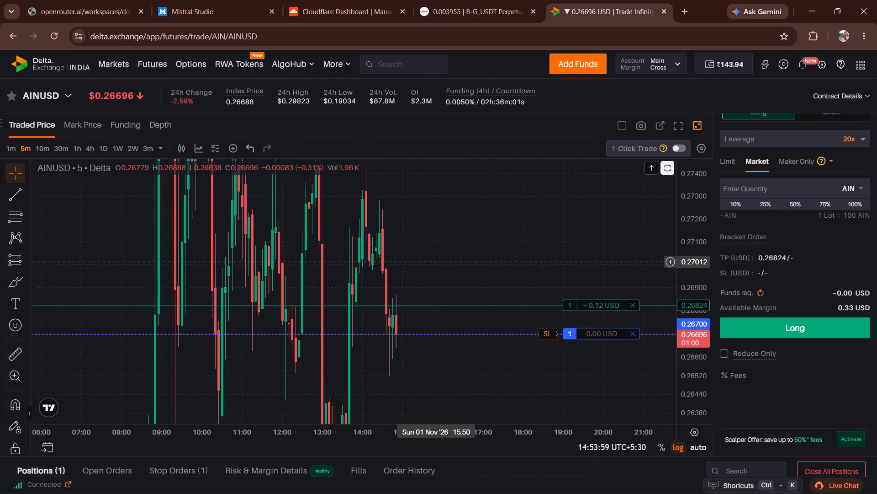
{"action": "left_click_drag", "start_coordinate": [451, 258], "coordinate": [459, 257]}
{"action": "scroll", "coordinate": [465, 257], "scroll_direction": "up", "scroll_amount": 8}
{"action": "left_click_drag", "start_coordinate": [392, 283], "coordinate": [561, 230]}
{"action": "left_click_drag", "start_coordinate": [347, 355], "coordinate": [455, 331]}
{"action": "scroll", "coordinate": [532, 331], "scroll_direction": "down", "scroll_amount": 2}
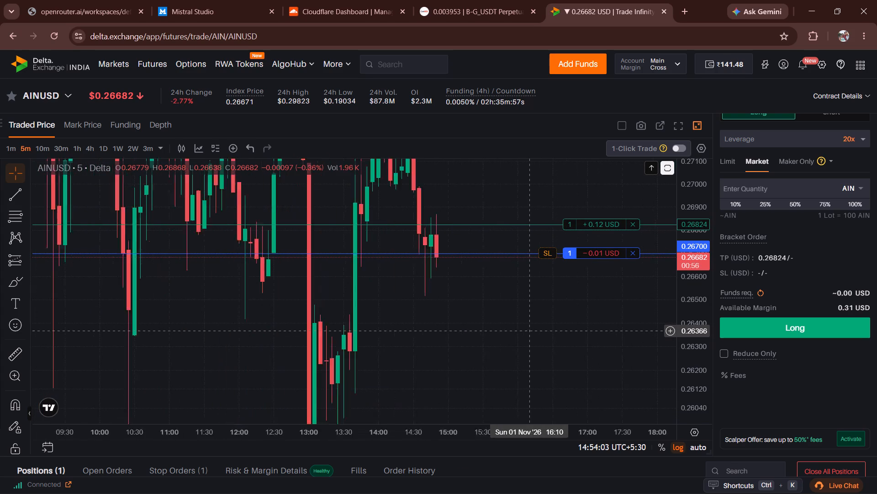
{"action": "scroll", "coordinate": [532, 331], "scroll_direction": "down", "scroll_amount": 2}
{"action": "scroll", "coordinate": [694, 315], "scroll_direction": "down", "scroll_amount": 2}
{"action": "scroll", "coordinate": [694, 315], "scroll_direction": "up", "scroll_amount": 1}
{"action": "scroll", "coordinate": [694, 315], "scroll_direction": "down", "scroll_amount": 3}
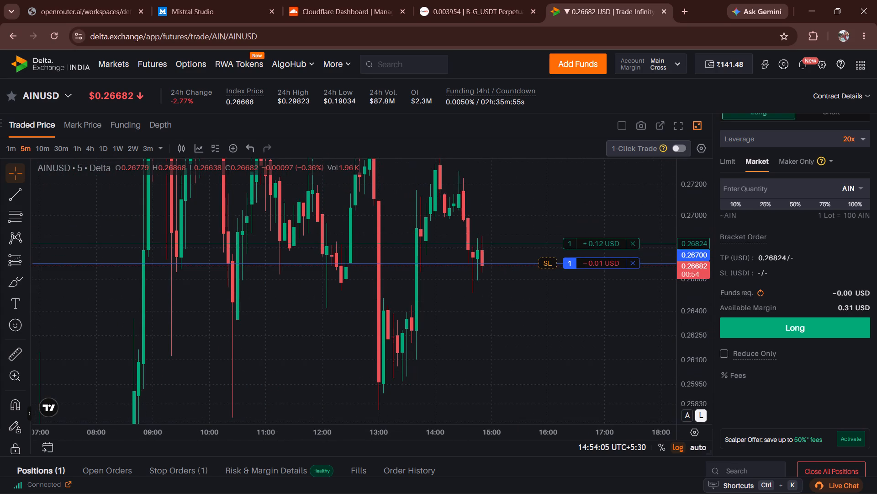
{"action": "scroll", "coordinate": [694, 315], "scroll_direction": "down", "scroll_amount": 9}
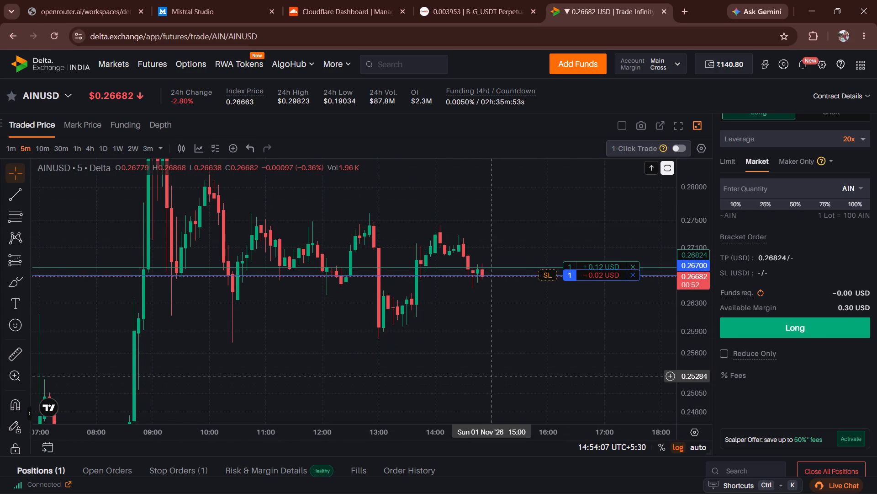
{"action": "left_click_drag", "start_coordinate": [482, 347], "coordinate": [447, 363]}
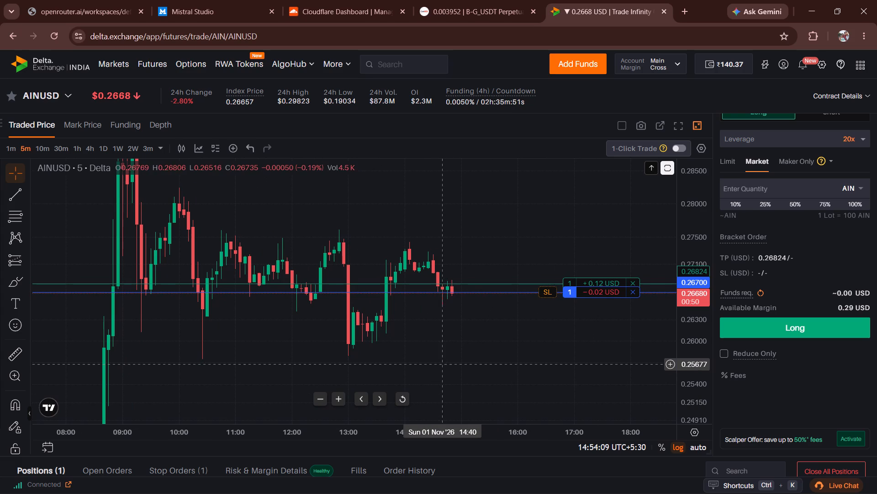
{"action": "left_click_drag", "start_coordinate": [436, 363], "coordinate": [422, 360]}
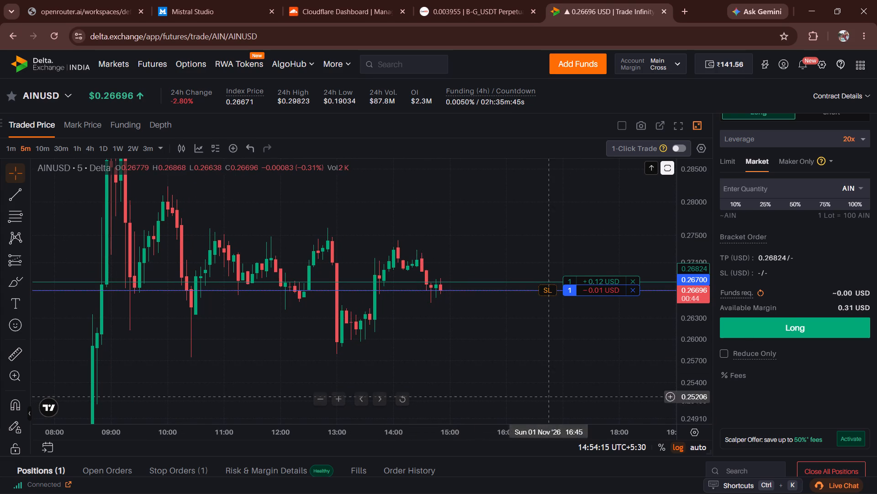
Check the open AINUSD position's unrealised profit or loss, and compare it with the latest candles on the 5-minute chart.
{"action": "scroll", "coordinate": [790, 450], "scroll_direction": "down", "scroll_amount": 3}
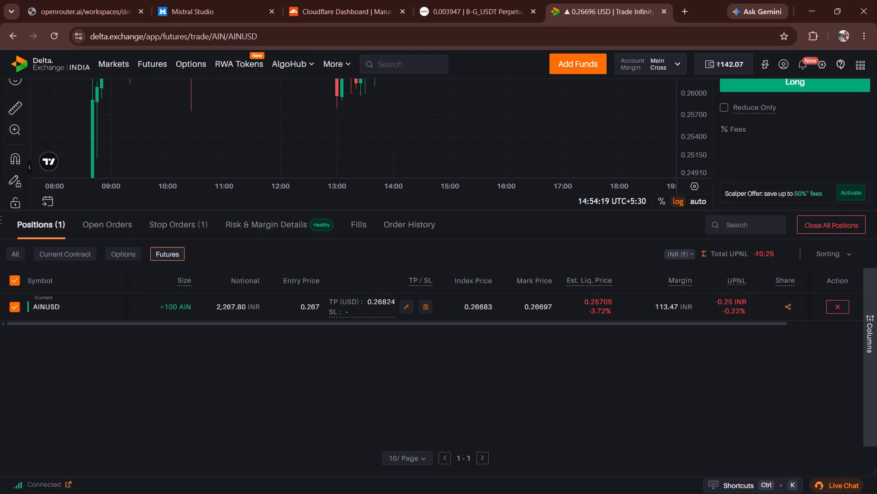
{"action": "scroll", "coordinate": [696, 463], "scroll_direction": "up", "scroll_amount": 2}
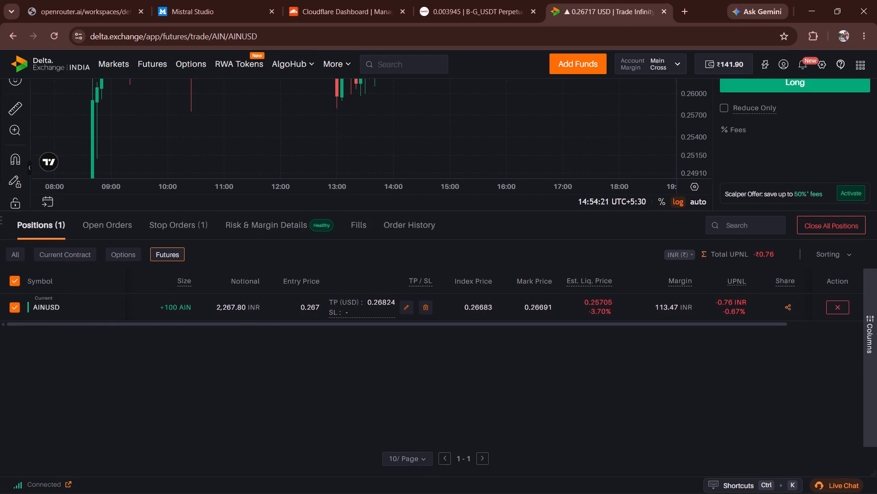
{"action": "scroll", "coordinate": [696, 463], "scroll_direction": "up", "scroll_amount": 1}
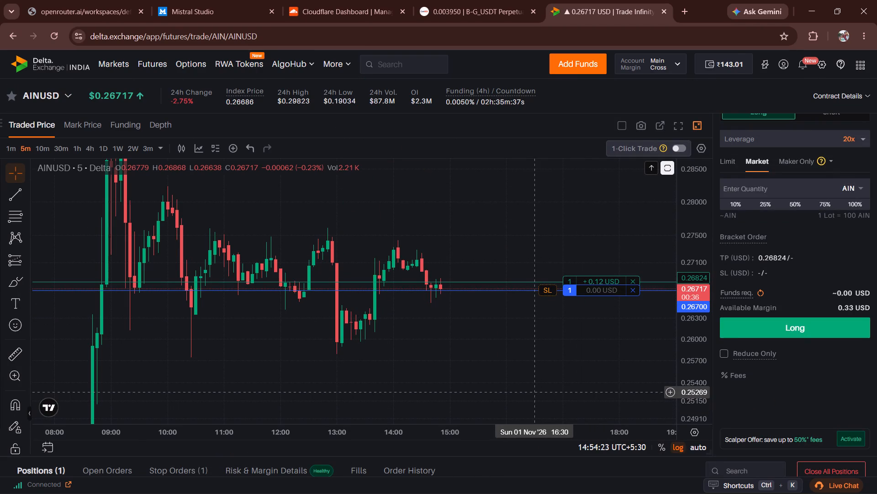
{"action": "scroll", "coordinate": [704, 343], "scroll_direction": "down", "scroll_amount": 2}
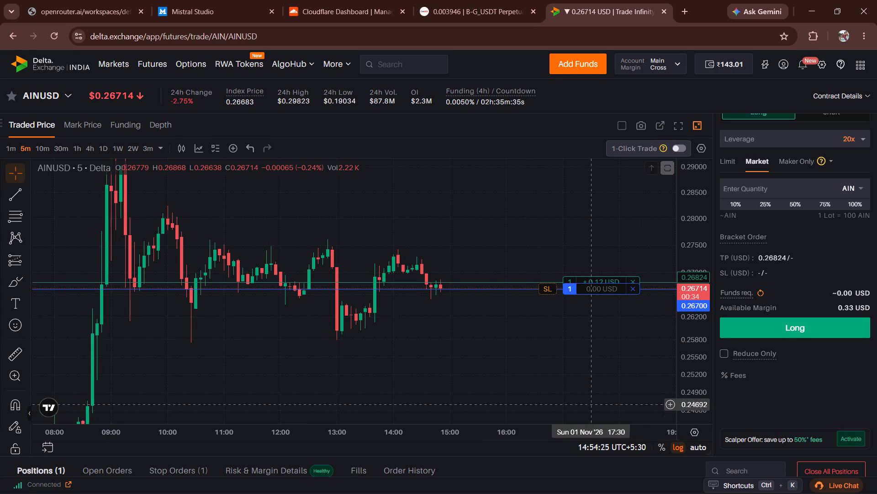
{"action": "scroll", "coordinate": [527, 360], "scroll_direction": "up", "scroll_amount": 3}
{"action": "scroll", "coordinate": [697, 288], "scroll_direction": "up", "scroll_amount": 5}
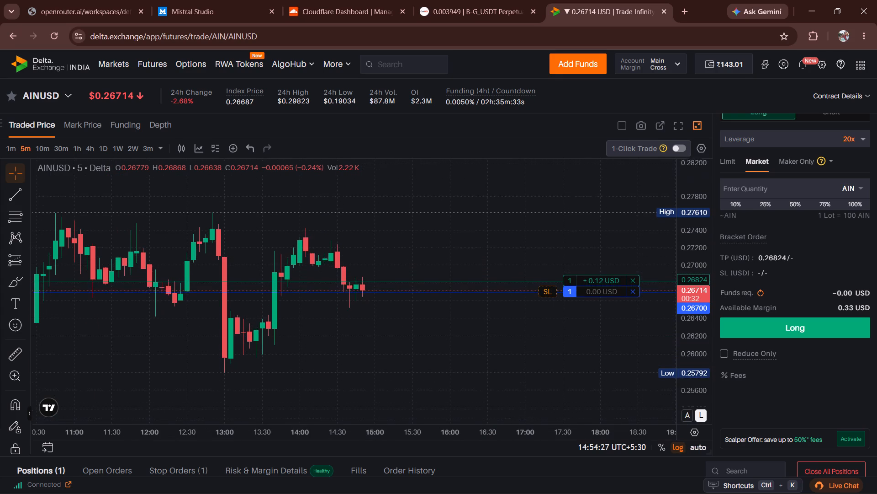
Compare the latest 5-minute AINUSD candles with the take-profit and entry levels, and check the open position's unrealised profit or loss.
{"action": "scroll", "coordinate": [690, 311], "scroll_direction": "up", "scroll_amount": 4}
{"action": "left_click_drag", "start_coordinate": [534, 345], "coordinate": [587, 341]}
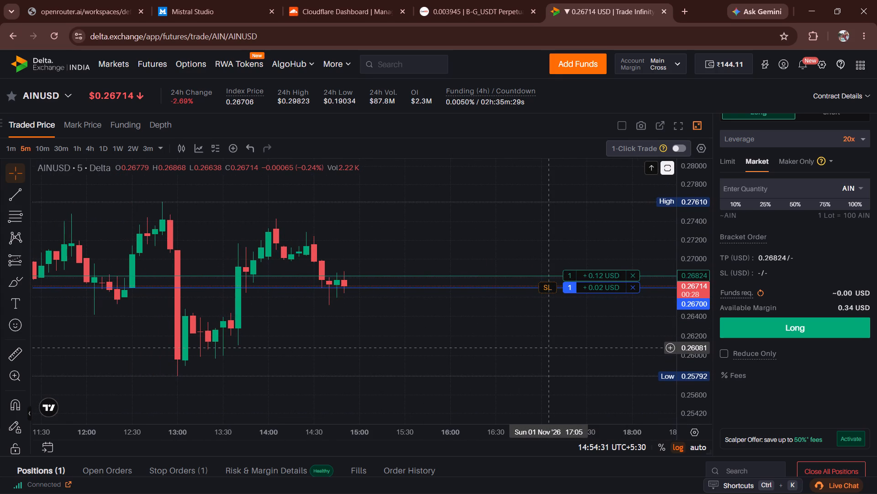
{"action": "scroll", "coordinate": [767, 405], "scroll_direction": "down", "scroll_amount": 1}
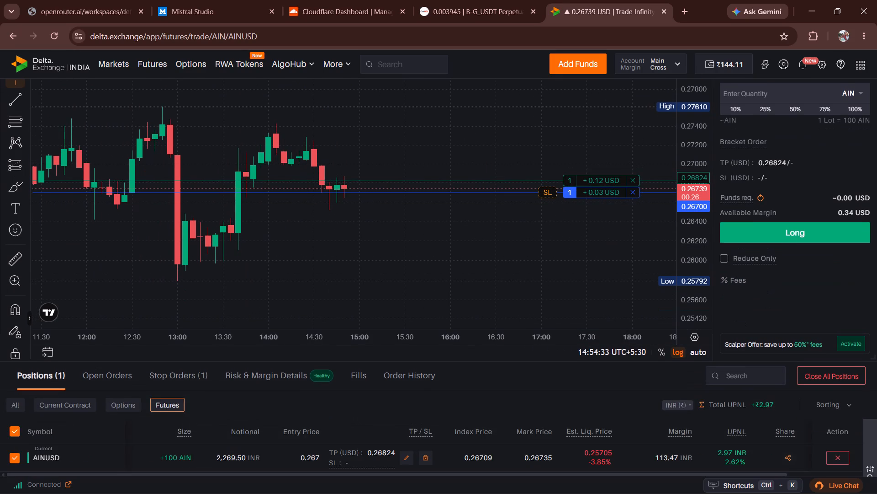
{"action": "scroll", "coordinate": [763, 405], "scroll_direction": "down", "scroll_amount": 1}
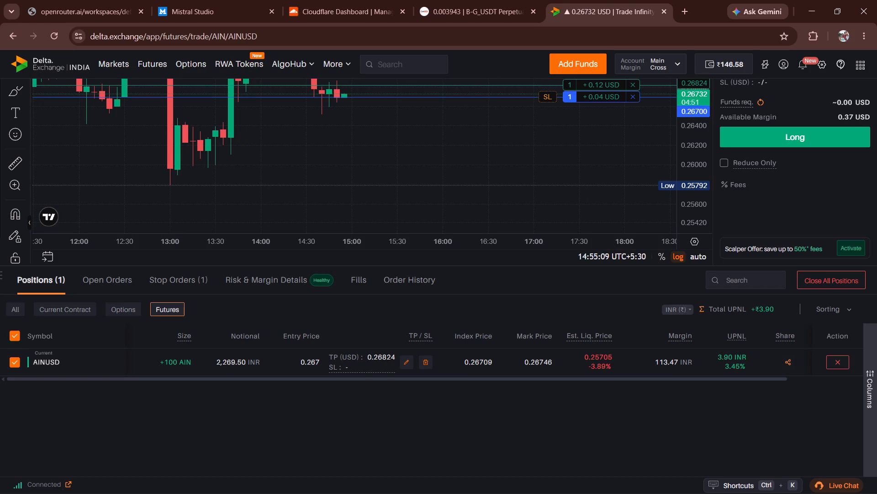
{"action": "scroll", "coordinate": [630, 429], "scroll_direction": "up", "scroll_amount": 2}
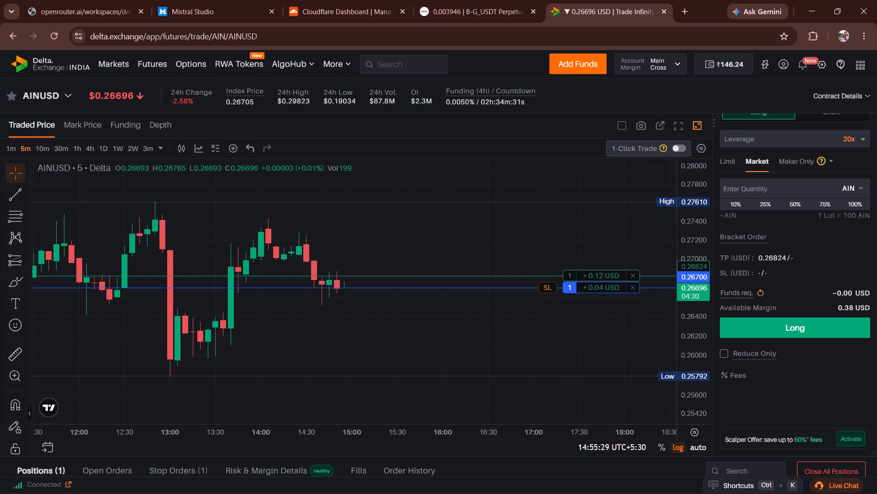
{"action": "scroll", "coordinate": [747, 403], "scroll_direction": "down", "scroll_amount": 2}
{"action": "scroll", "coordinate": [746, 404], "scroll_direction": "up", "scroll_amount": 3}
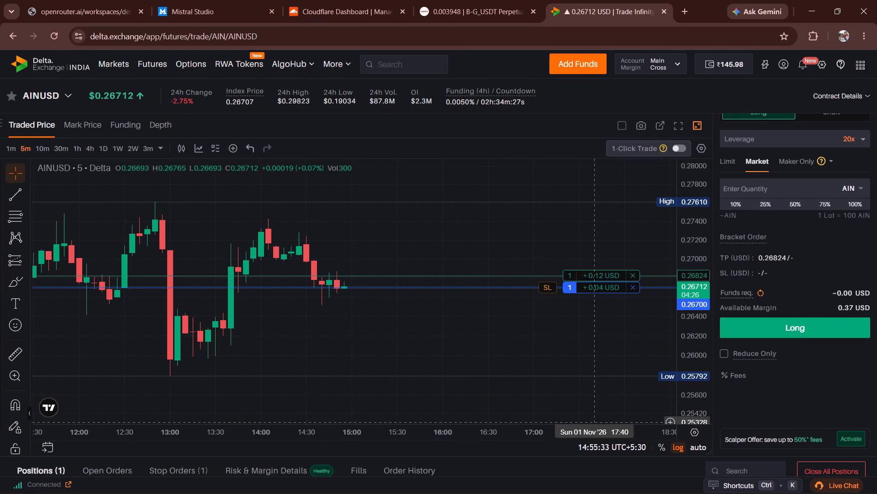
Switch the AINUSD chart to the 1-minute timeframe.
{"action": "left_click", "coordinate": [7, 148]}
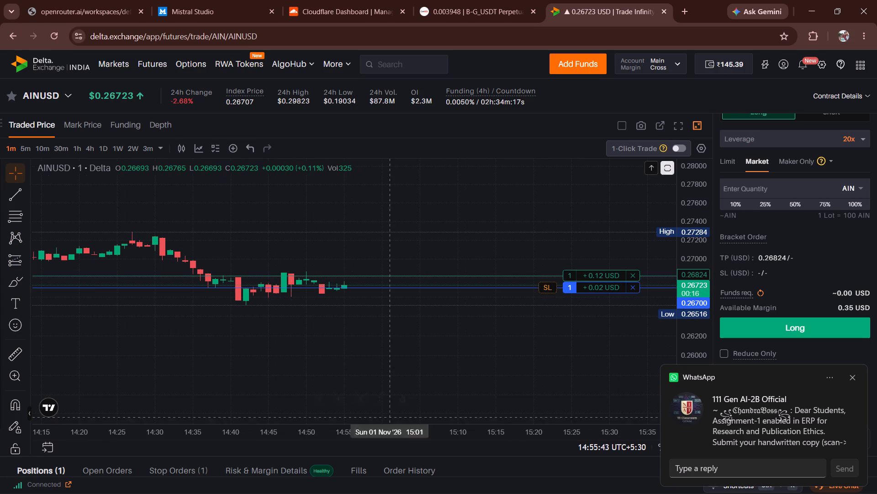
Dismiss the WhatsApp message notification covering the trading page.
{"action": "left_click", "coordinate": [851, 382]}
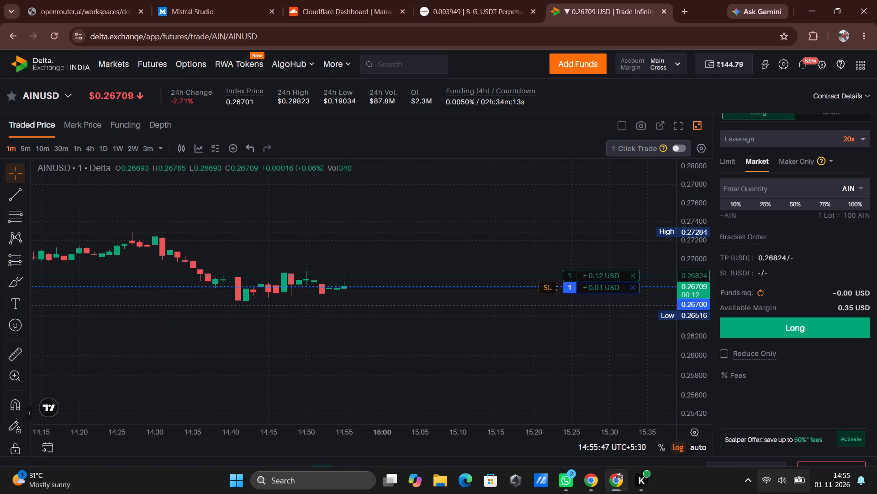
{"action": "left_click", "coordinate": [764, 492]}
{"action": "left_click", "coordinate": [708, 484]}
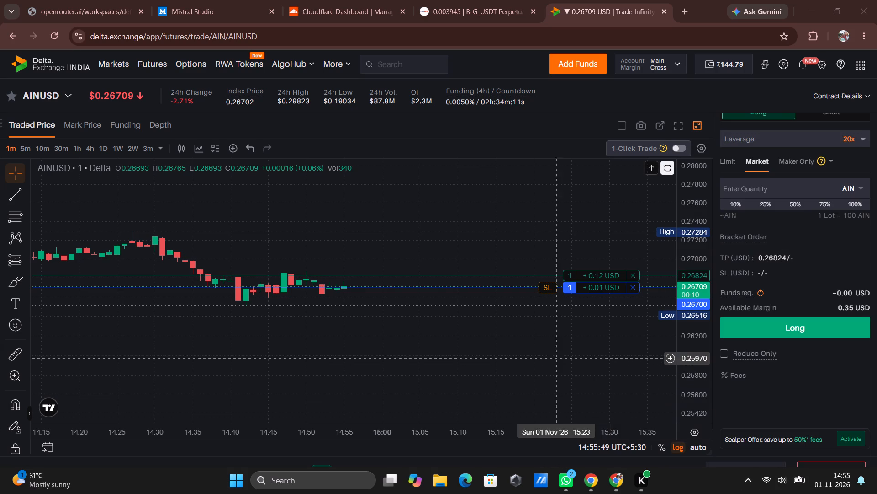
Examine the latest 1-minute AINUSD candles around the take-profit and entry levels, and check the open position's unrealised profit or loss.
{"action": "scroll", "coordinate": [693, 302], "scroll_direction": "up", "scroll_amount": 9}
{"action": "scroll", "coordinate": [697, 304], "scroll_direction": "down", "scroll_amount": 1}
{"action": "scroll", "coordinate": [697, 304], "scroll_direction": "up", "scroll_amount": 3}
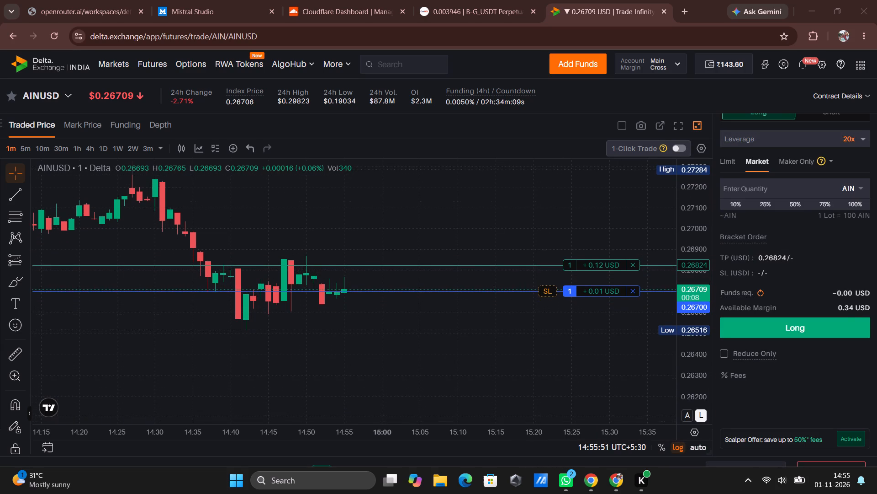
{"action": "scroll", "coordinate": [697, 304], "scroll_direction": "up", "scroll_amount": 7}
{"action": "left_click_drag", "start_coordinate": [520, 369], "coordinate": [565, 333]}
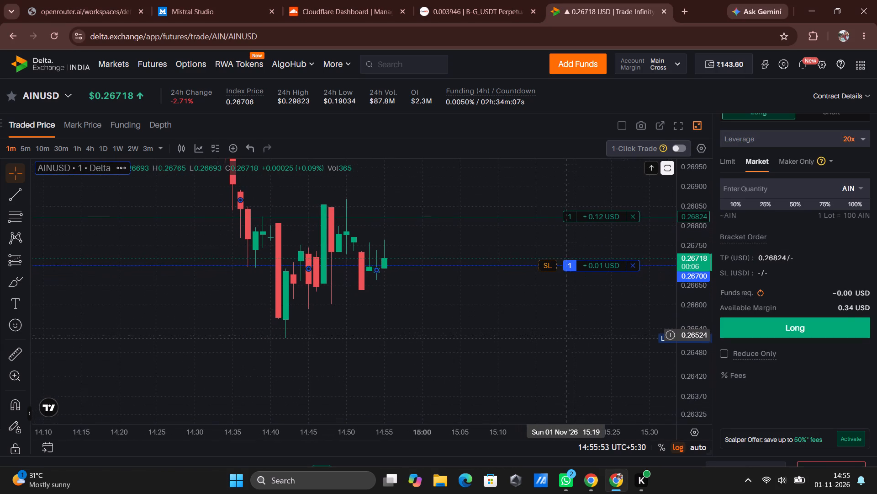
{"action": "left_click_drag", "start_coordinate": [565, 333], "coordinate": [565, 332]}
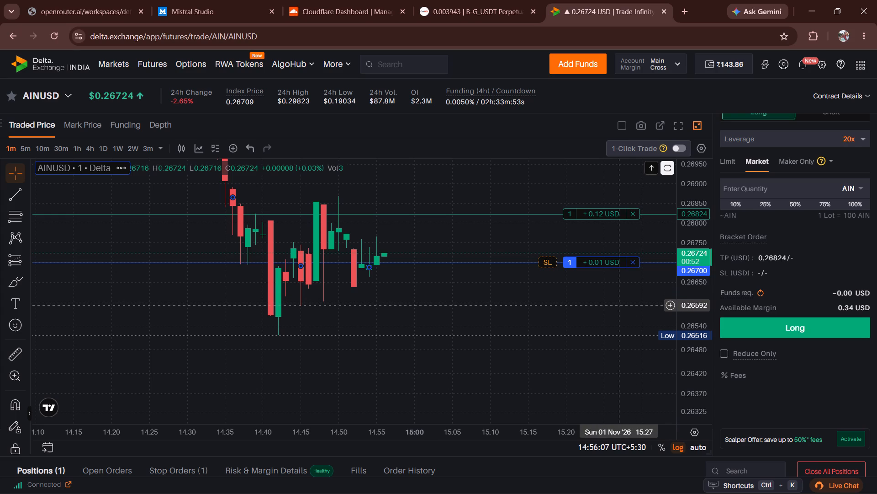
{"action": "scroll", "coordinate": [745, 325], "scroll_direction": "down", "scroll_amount": 2}
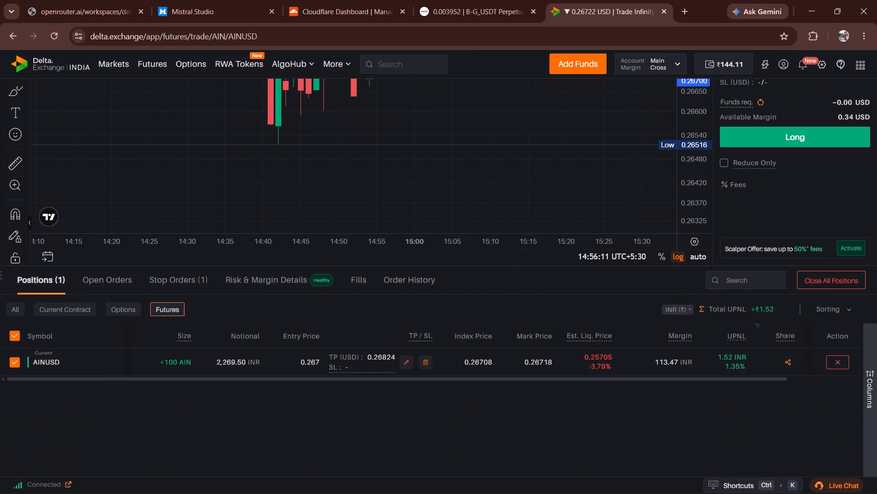
{"action": "scroll", "coordinate": [701, 398], "scroll_direction": "up", "scroll_amount": 2}
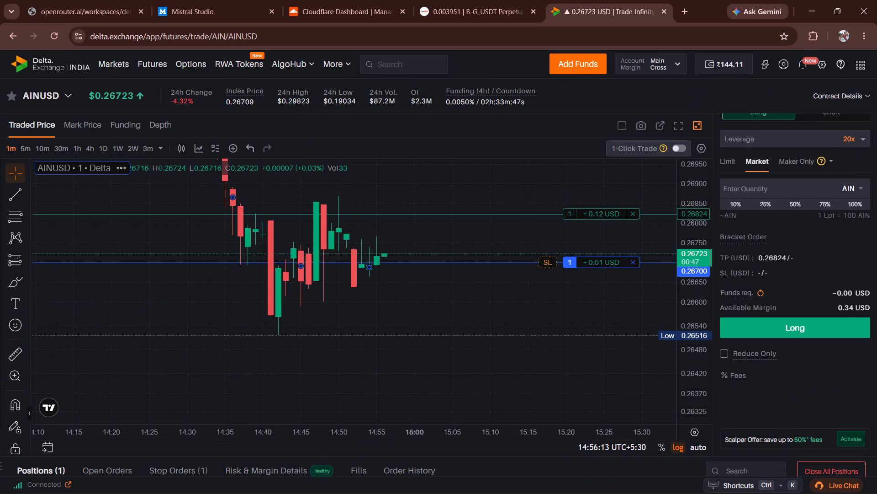
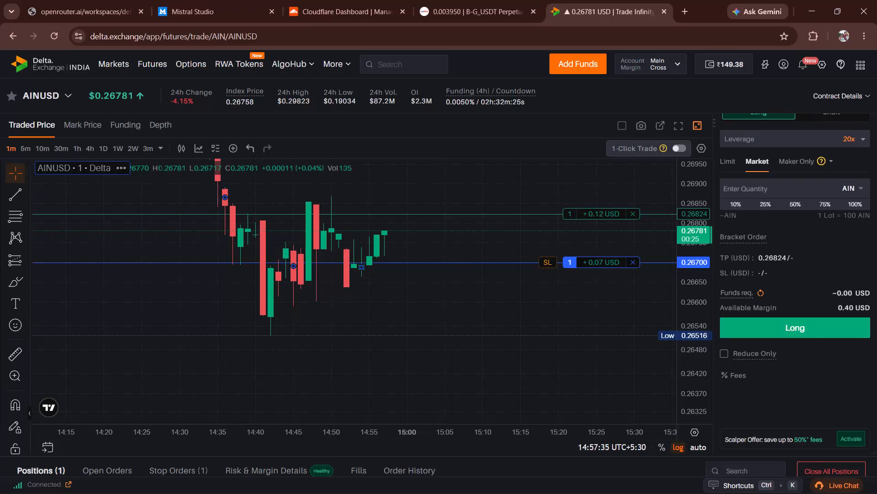
Monitor the open AINUSD long position's unrealised profit or loss against the latest candles and take-profit level on the 1-minute chart.
{"action": "scroll", "coordinate": [837, 218], "scroll_direction": "down", "scroll_amount": 2}
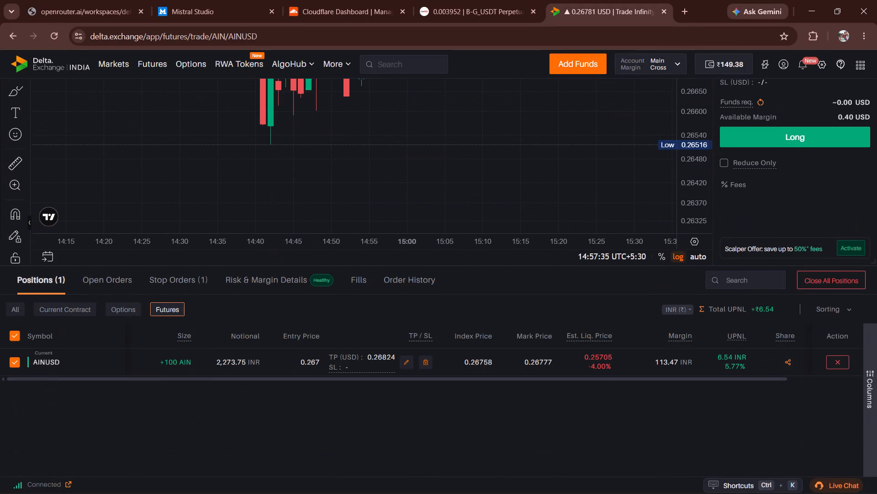
{"action": "scroll", "coordinate": [754, 214], "scroll_direction": "up", "scroll_amount": 2}
{"action": "scroll", "coordinate": [760, 310], "scroll_direction": "up", "scroll_amount": 4}
{"action": "scroll", "coordinate": [760, 319], "scroll_direction": "down", "scroll_amount": 5}
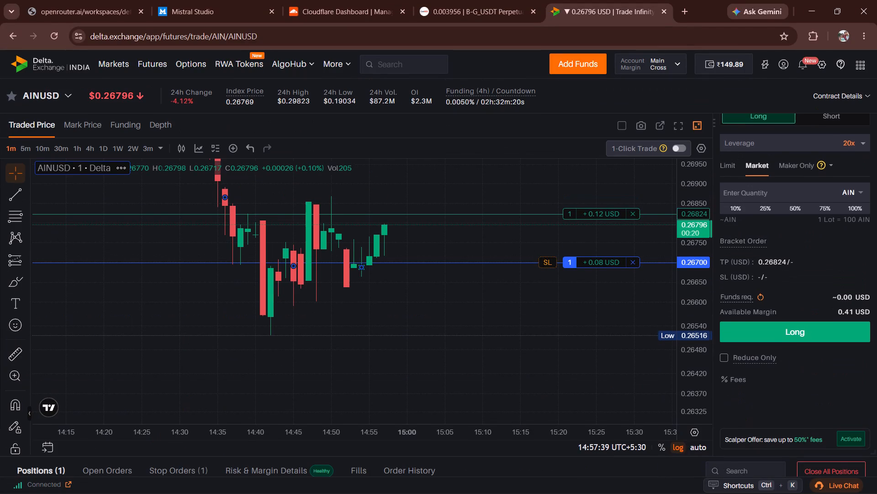
{"action": "scroll", "coordinate": [760, 319], "scroll_direction": "down", "scroll_amount": 5}
{"action": "scroll", "coordinate": [776, 376], "scroll_direction": "down", "scroll_amount": 4}
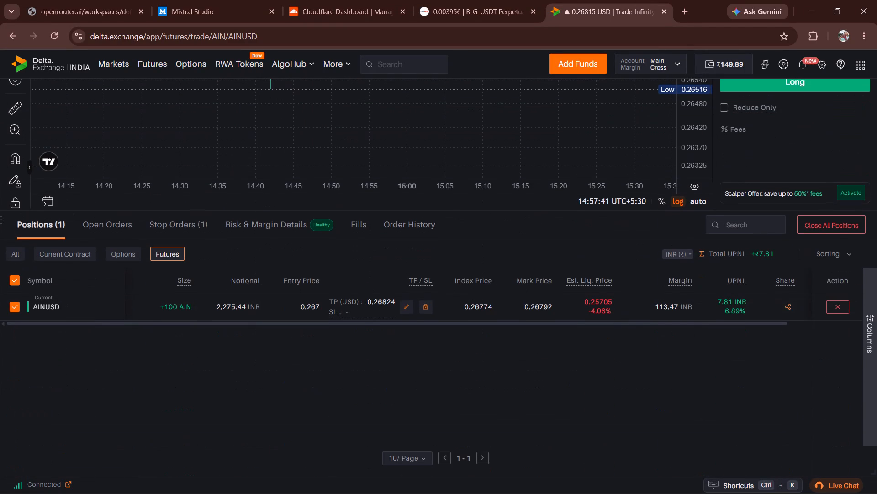
{"action": "scroll", "coordinate": [780, 381], "scroll_direction": "up", "scroll_amount": 6}
{"action": "scroll", "coordinate": [780, 381], "scroll_direction": "down", "scroll_amount": 3}
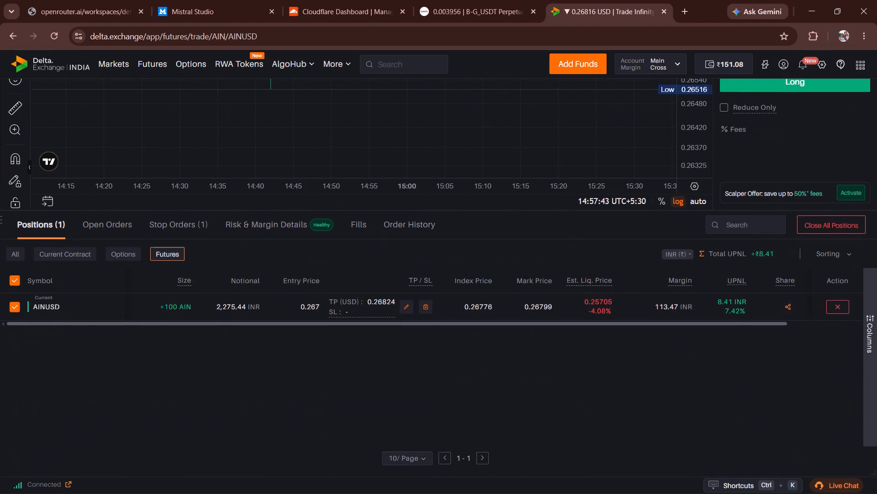
{"action": "scroll", "coordinate": [781, 403], "scroll_direction": "up", "scroll_amount": 6}
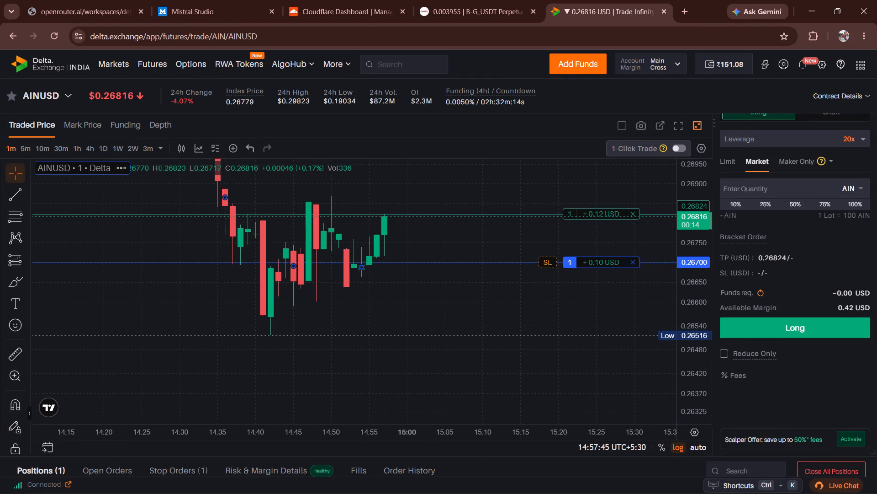
{"action": "scroll", "coordinate": [781, 406], "scroll_direction": "down", "scroll_amount": 2}
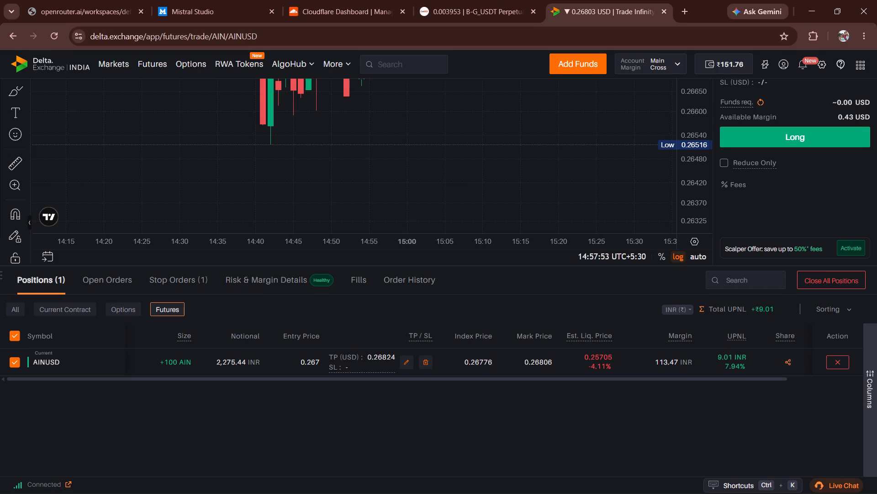
{"action": "scroll", "coordinate": [781, 406], "scroll_direction": "up", "scroll_amount": 3}
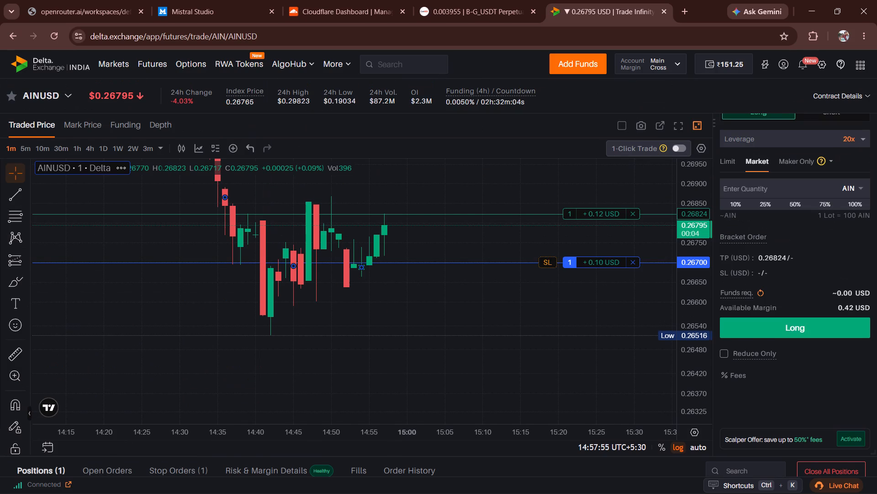
{"action": "scroll", "coordinate": [781, 406], "scroll_direction": "down", "scroll_amount": 4}
{"action": "scroll", "coordinate": [781, 406], "scroll_direction": "up", "scroll_amount": 1}
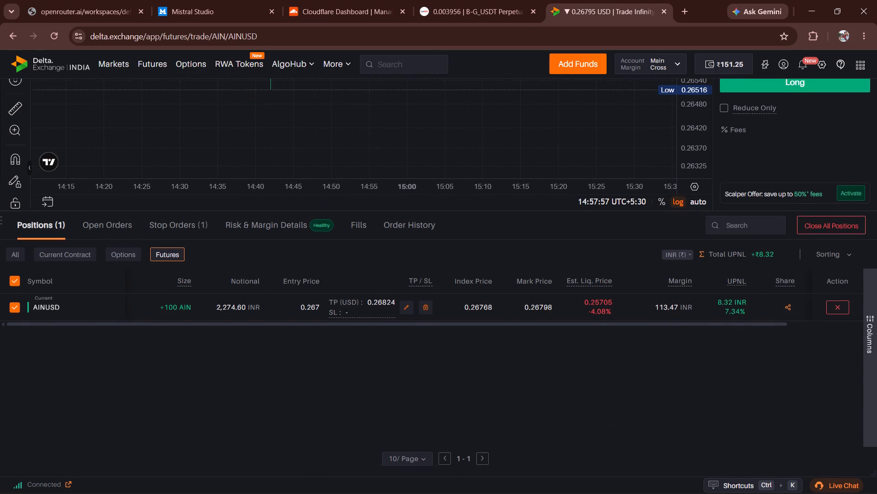
{"action": "scroll", "coordinate": [755, 428], "scroll_direction": "up", "scroll_amount": 2}
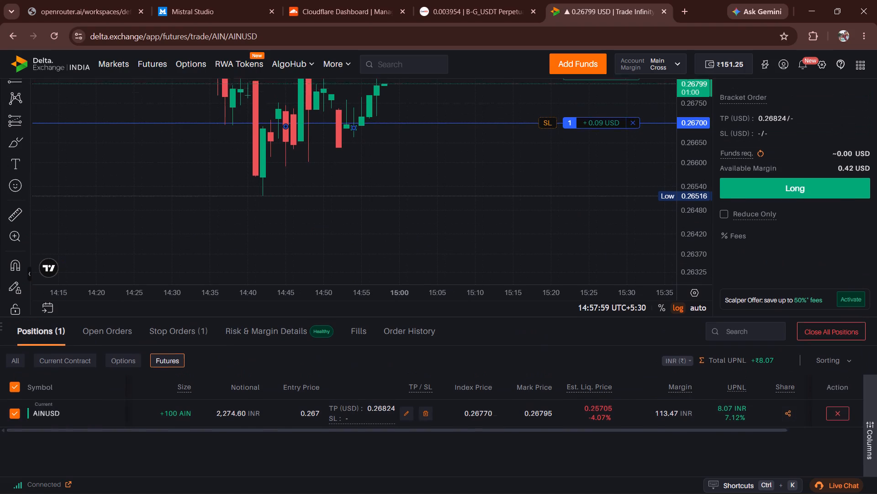
{"action": "scroll", "coordinate": [755, 428], "scroll_direction": "up", "scroll_amount": 1}
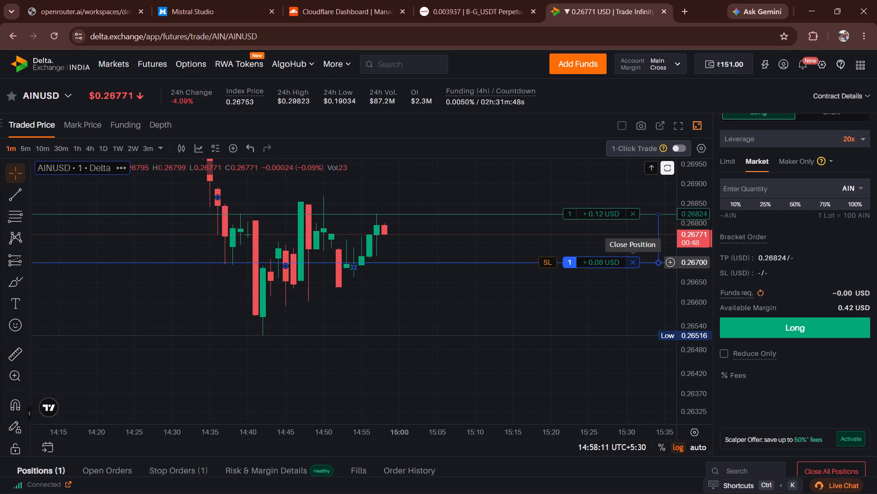
{"action": "scroll", "coordinate": [788, 351], "scroll_direction": "down", "scroll_amount": 4}
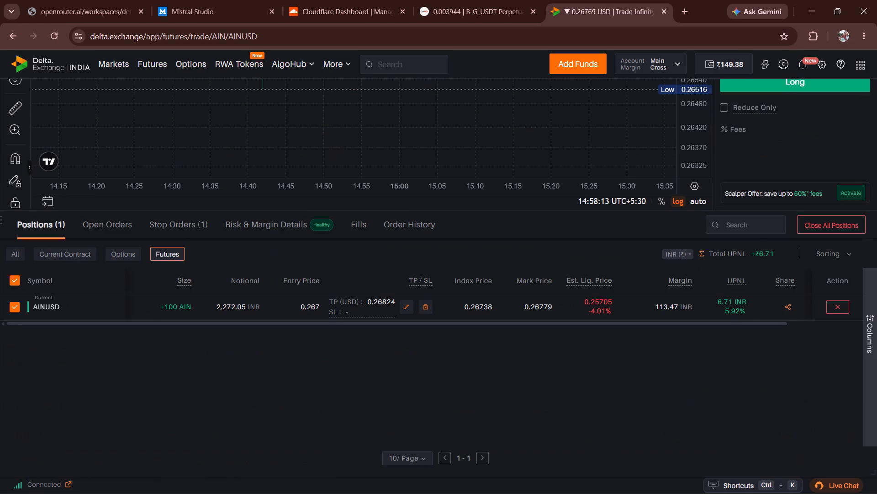
{"action": "scroll", "coordinate": [789, 354], "scroll_direction": "up", "scroll_amount": 6}
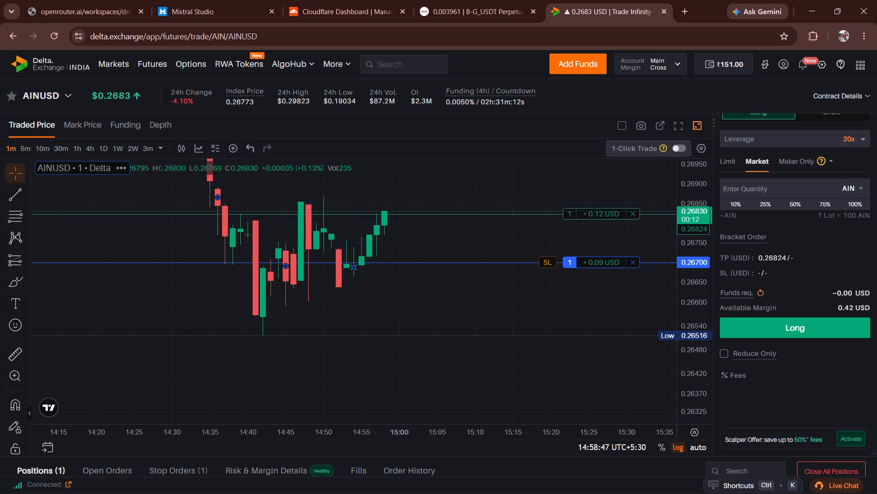
{"action": "scroll", "coordinate": [816, 410], "scroll_direction": "down", "scroll_amount": 3}
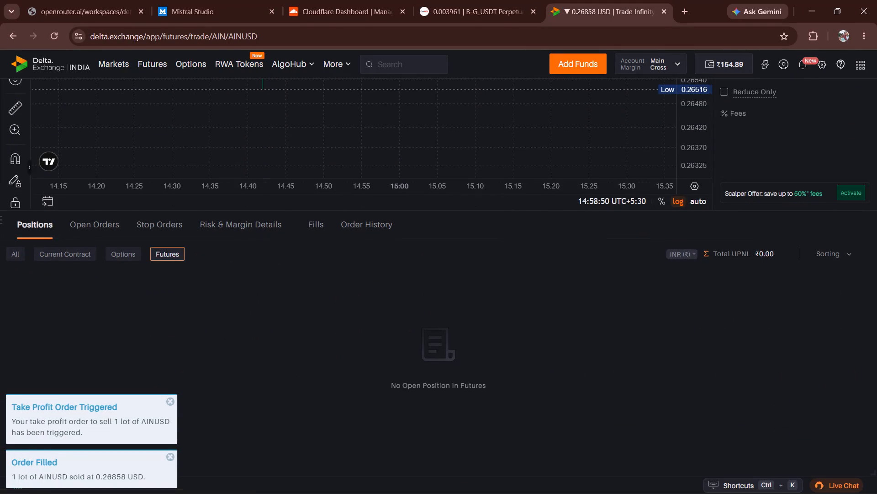
Open a short AINUSD position at market price, using 100% of the available margin.
{"action": "scroll", "coordinate": [799, 417], "scroll_direction": "up", "scroll_amount": 3}
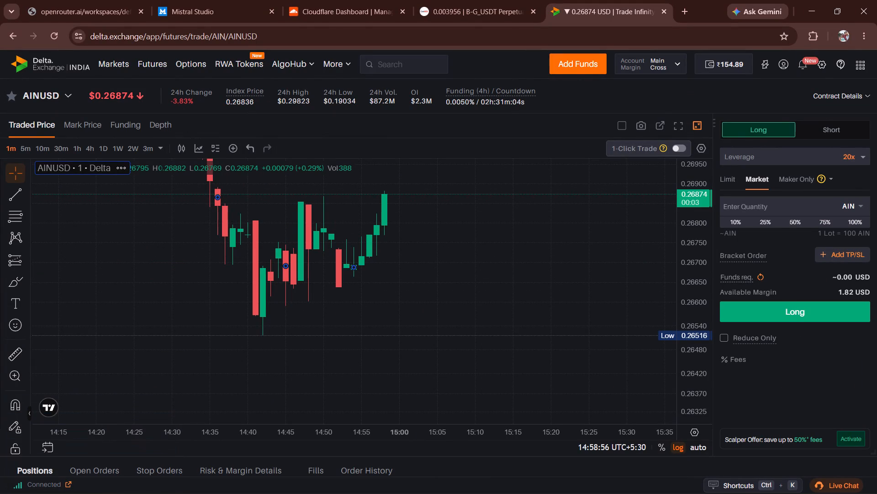
{"action": "scroll", "coordinate": [829, 388], "scroll_direction": "up", "scroll_amount": 3}
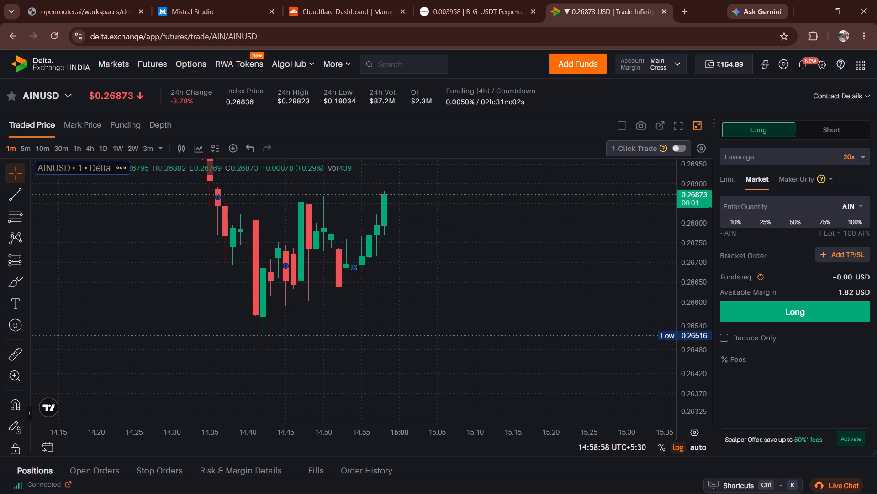
{"action": "scroll", "coordinate": [815, 403], "scroll_direction": "up", "scroll_amount": 3}
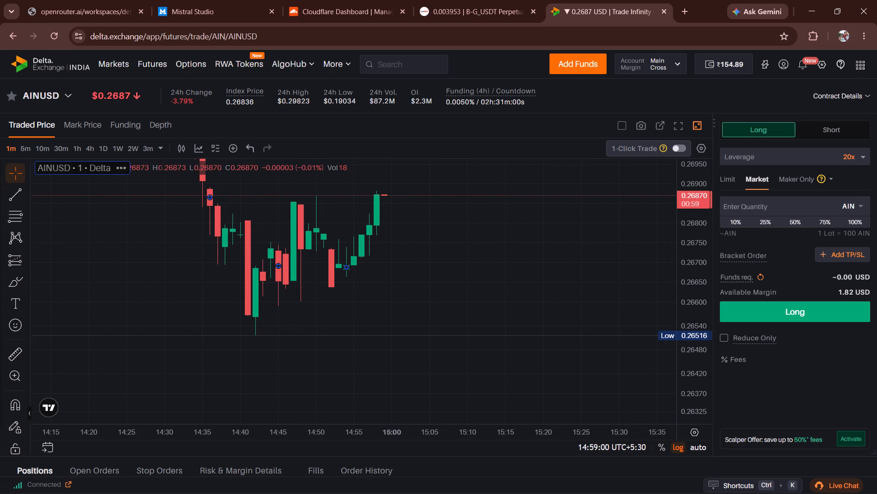
{"action": "left_click", "coordinate": [846, 129]}
{"action": "double_click", "coordinate": [853, 218]}
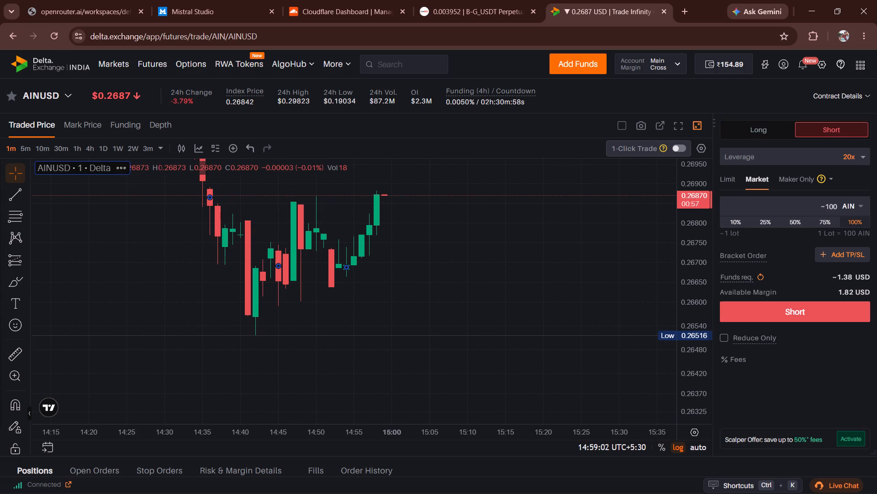
{"action": "left_click", "coordinate": [788, 311]}
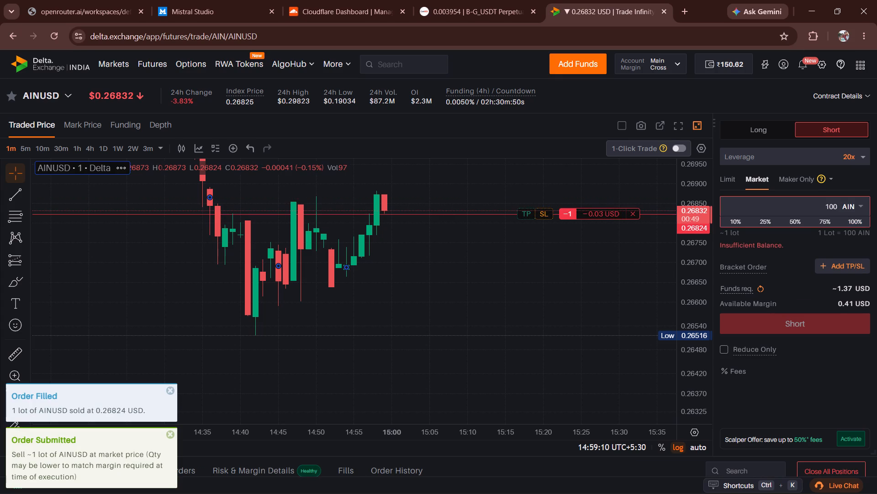
Check the short AINUSD position's profit or loss and add a take-profit order to it at 0.26800 on the chart.
{"action": "scroll", "coordinate": [723, 387], "scroll_direction": "down", "scroll_amount": 1}
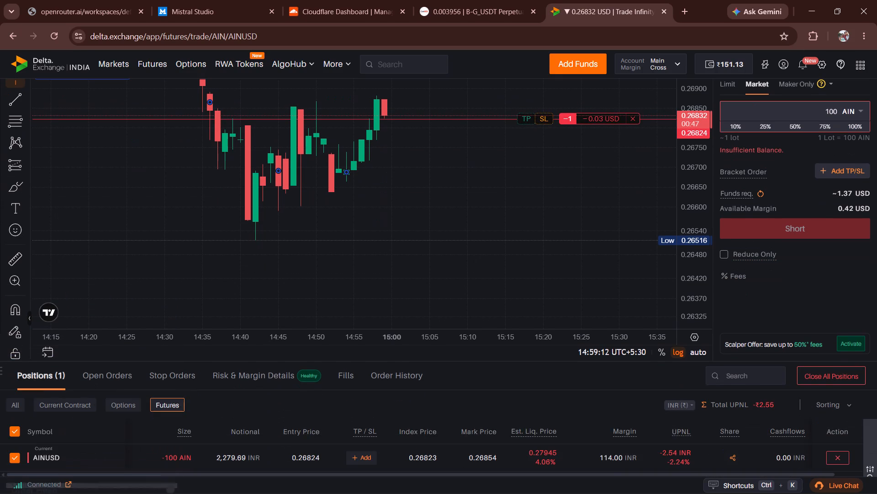
{"action": "scroll", "coordinate": [723, 389], "scroll_direction": "down", "scroll_amount": 1}
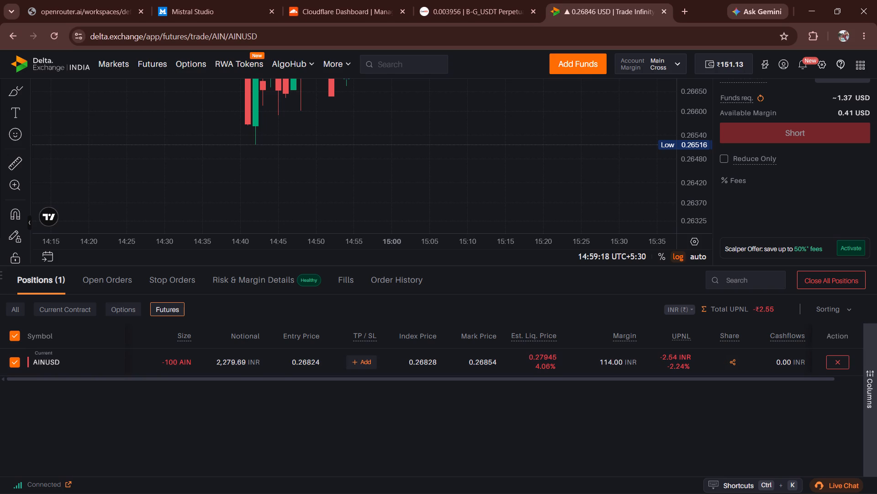
{"action": "scroll", "coordinate": [657, 405], "scroll_direction": "up", "scroll_amount": 6}
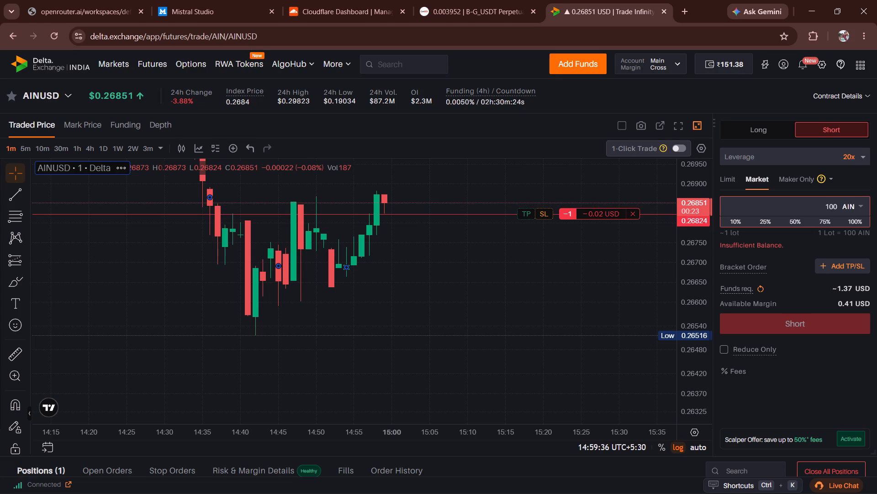
{"action": "scroll", "coordinate": [826, 383], "scroll_direction": "down", "scroll_amount": 5}
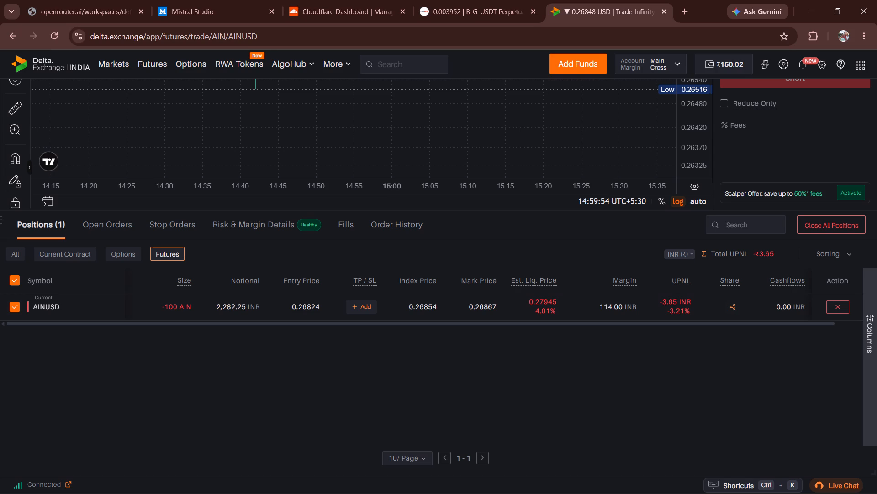
{"action": "scroll", "coordinate": [835, 410], "scroll_direction": "up", "scroll_amount": 7}
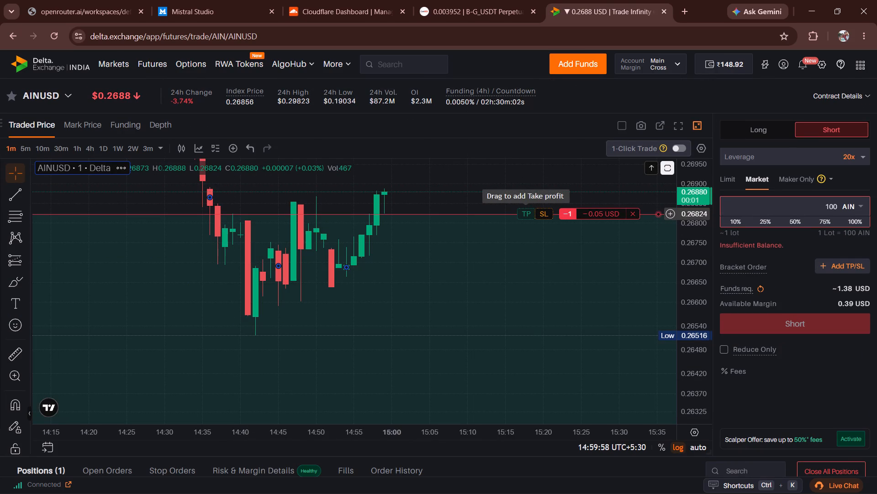
{"action": "left_click_drag", "start_coordinate": [526, 214], "coordinate": [524, 223]}
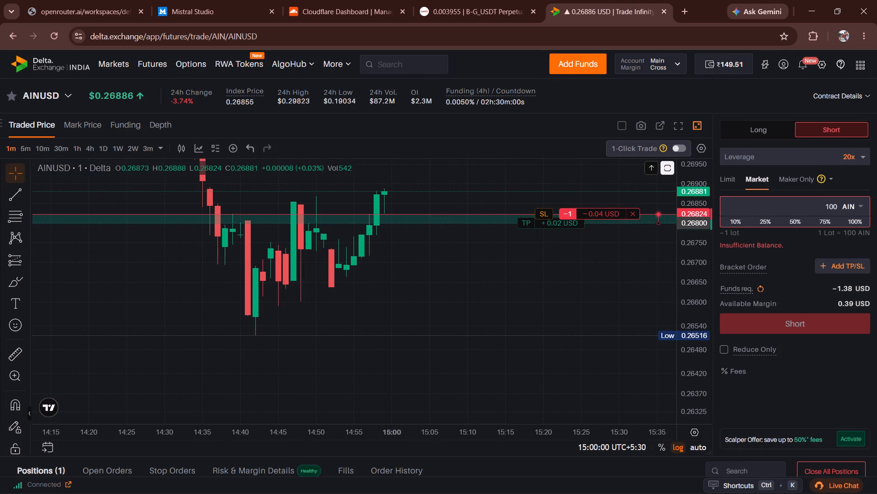
{"action": "left_click_drag", "start_coordinate": [524, 223], "coordinate": [514, 229]}
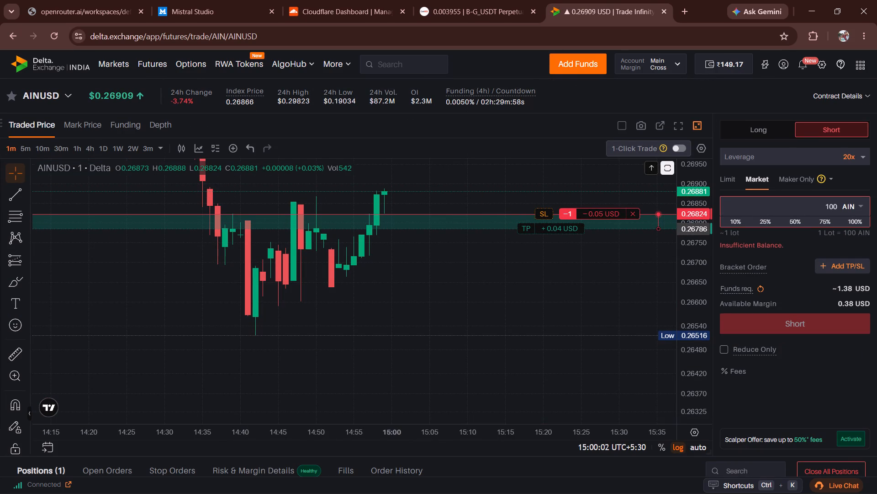
{"action": "left_click_drag", "start_coordinate": [514, 229], "coordinate": [509, 223]}
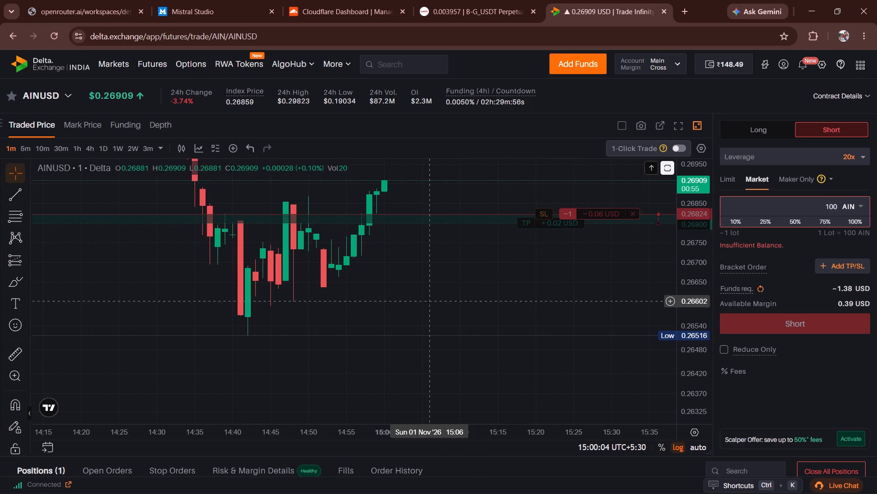
Check the short position's take-profit entry in the positions list and reload the AINUSD trading page.
{"action": "scroll", "coordinate": [769, 421], "scroll_direction": "up", "scroll_amount": 4}
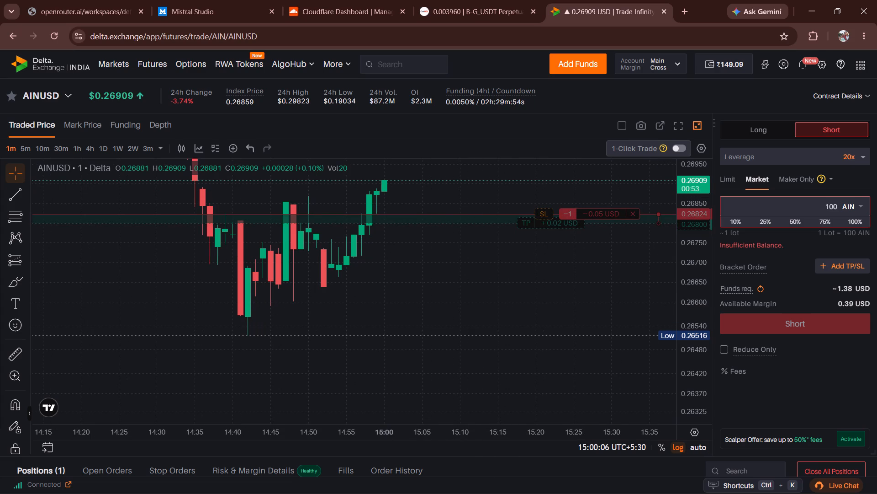
{"action": "scroll", "coordinate": [769, 422], "scroll_direction": "down", "scroll_amount": 4}
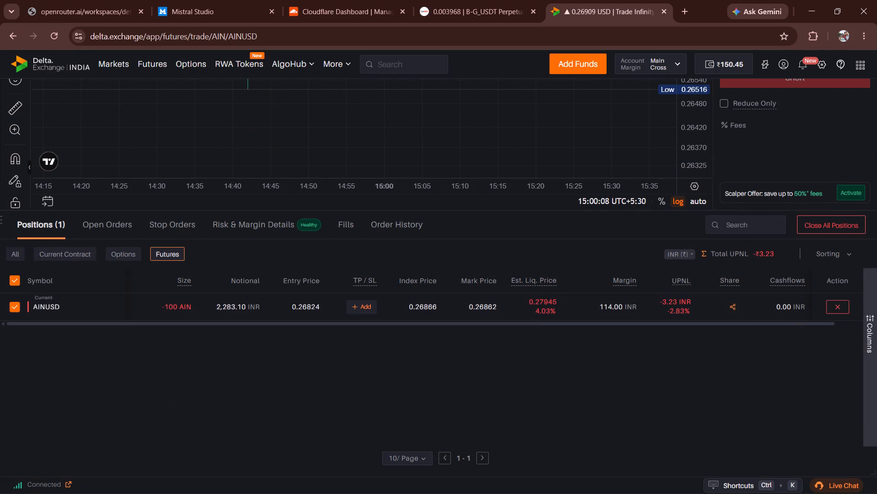
{"action": "scroll", "coordinate": [750, 433], "scroll_direction": "up", "scroll_amount": 4}
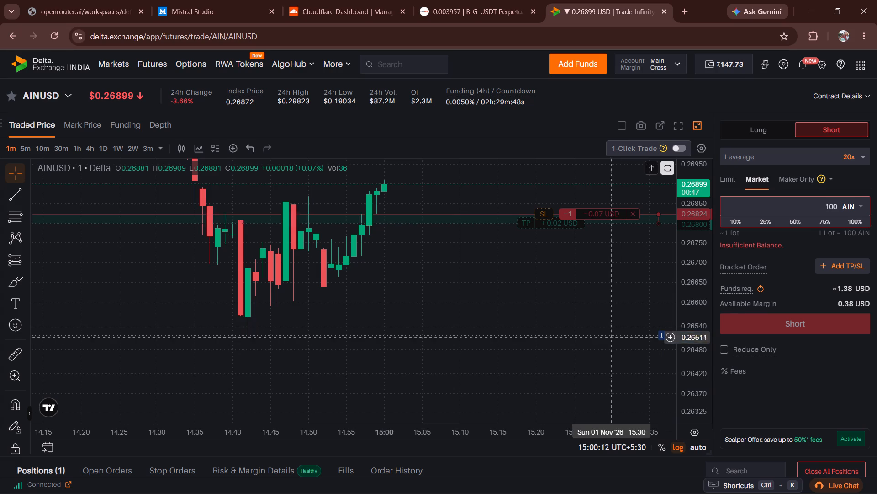
{"action": "left_click", "coordinate": [573, 300]}
{"action": "left_click", "coordinate": [54, 35]}
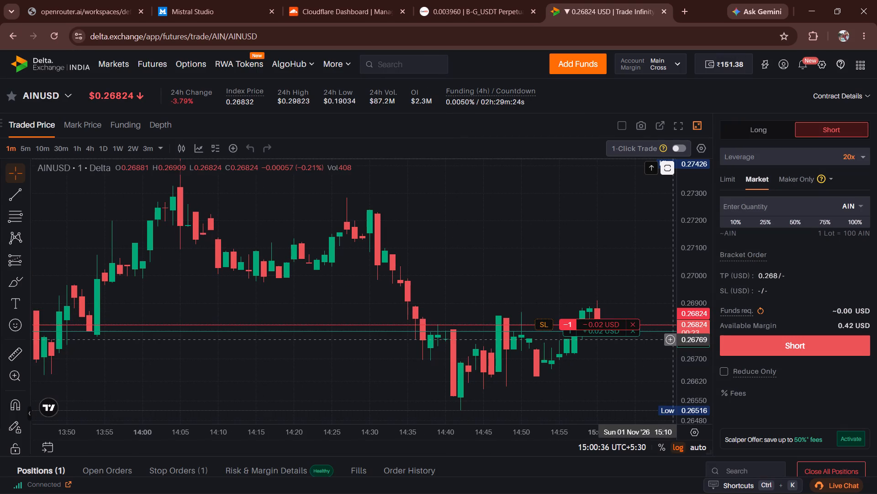
Bring the latest 1-minute candles into view and compare them with the short AINUSD position's unrealised profit or loss.
{"action": "left_click_drag", "start_coordinate": [562, 283], "coordinate": [370, 225]}
{"action": "scroll", "coordinate": [851, 336], "scroll_direction": "down", "scroll_amount": 5}
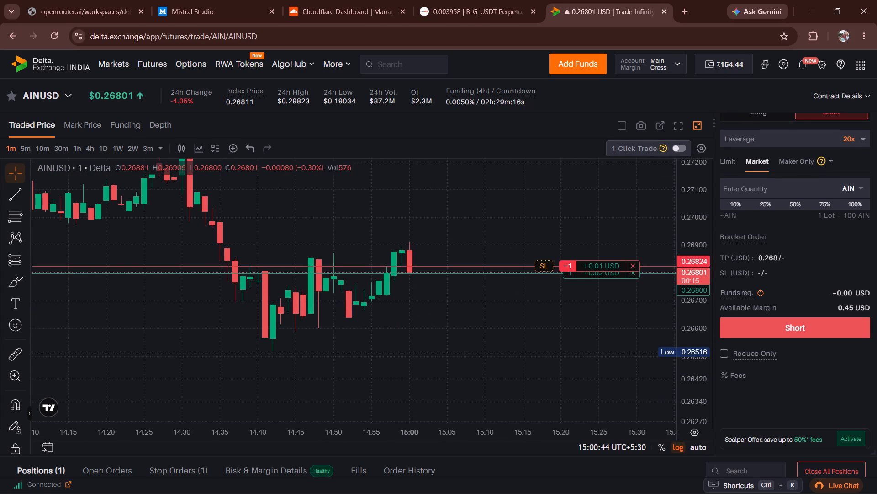
{"action": "scroll", "coordinate": [821, 381], "scroll_direction": "down", "scroll_amount": 2}
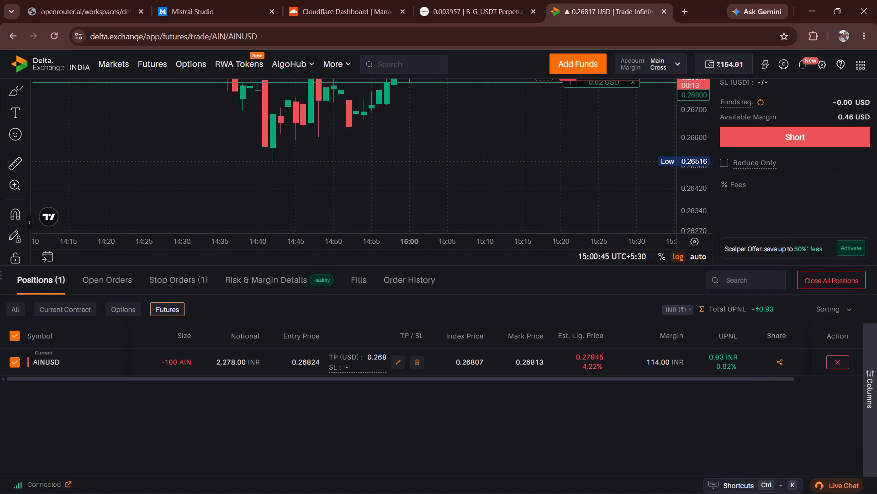
{"action": "scroll", "coordinate": [811, 384], "scroll_direction": "up", "scroll_amount": 1}
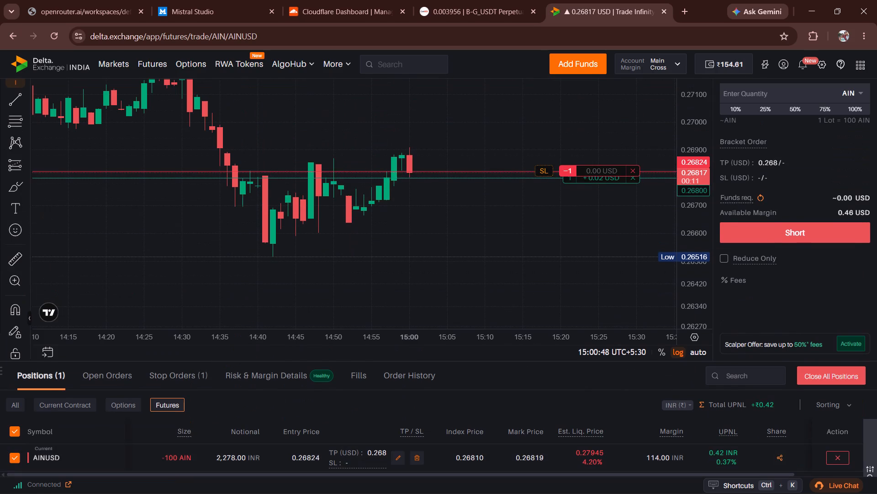
{"action": "scroll", "coordinate": [811, 384], "scroll_direction": "down", "scroll_amount": 1}
{"action": "scroll", "coordinate": [811, 384], "scroll_direction": "up", "scroll_amount": 2}
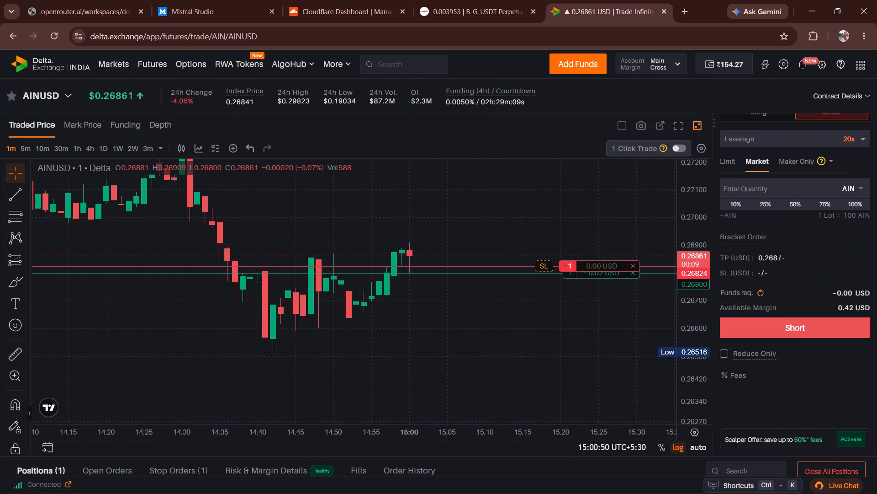
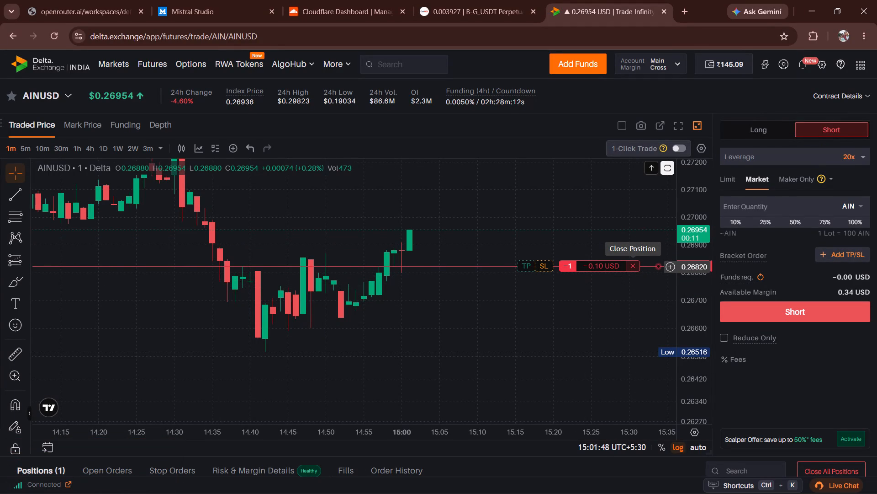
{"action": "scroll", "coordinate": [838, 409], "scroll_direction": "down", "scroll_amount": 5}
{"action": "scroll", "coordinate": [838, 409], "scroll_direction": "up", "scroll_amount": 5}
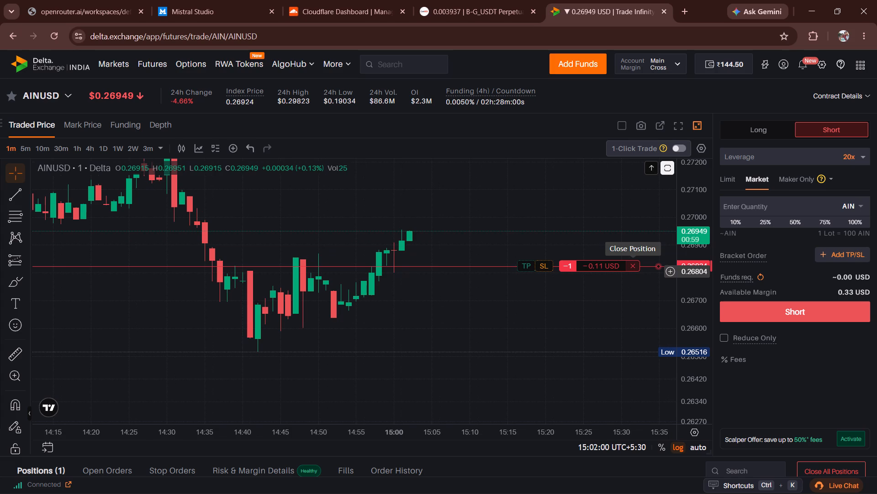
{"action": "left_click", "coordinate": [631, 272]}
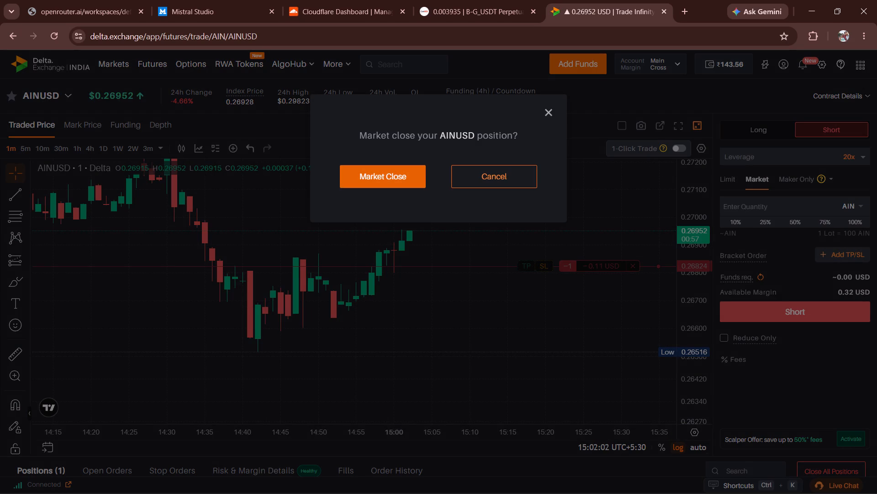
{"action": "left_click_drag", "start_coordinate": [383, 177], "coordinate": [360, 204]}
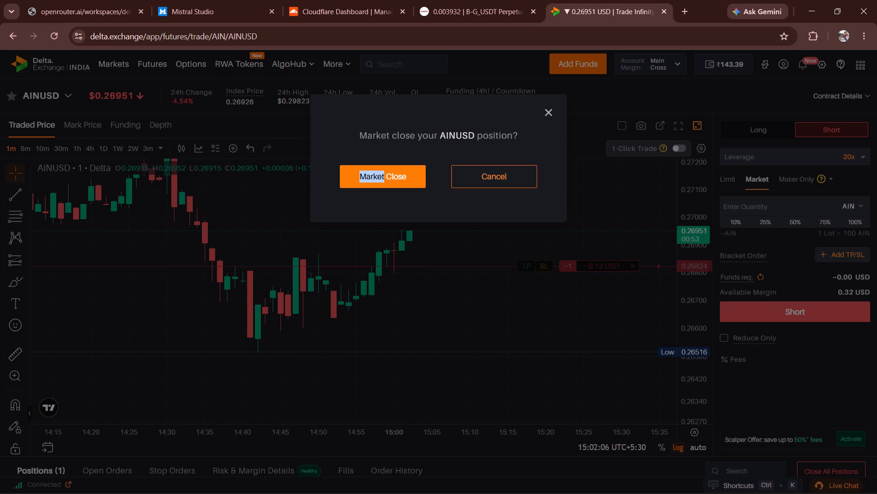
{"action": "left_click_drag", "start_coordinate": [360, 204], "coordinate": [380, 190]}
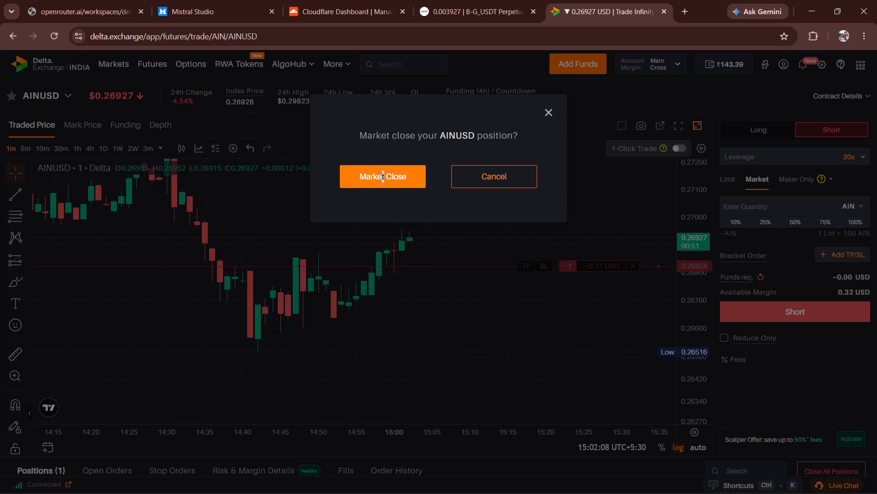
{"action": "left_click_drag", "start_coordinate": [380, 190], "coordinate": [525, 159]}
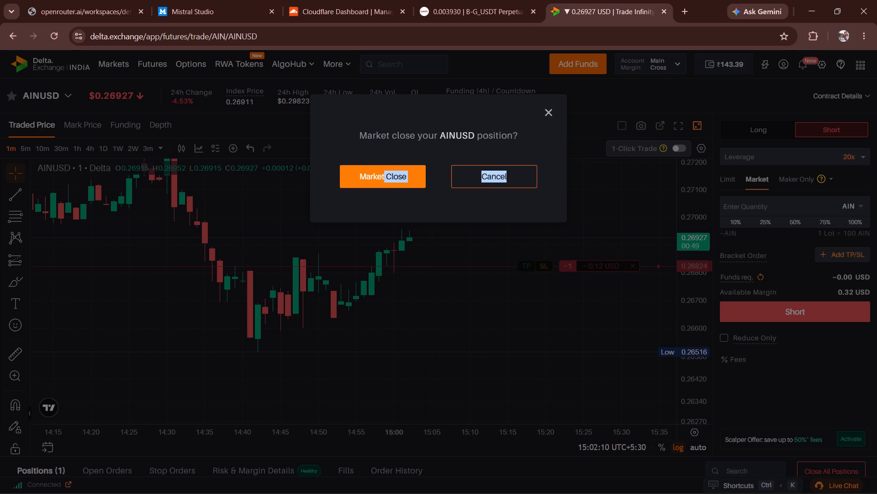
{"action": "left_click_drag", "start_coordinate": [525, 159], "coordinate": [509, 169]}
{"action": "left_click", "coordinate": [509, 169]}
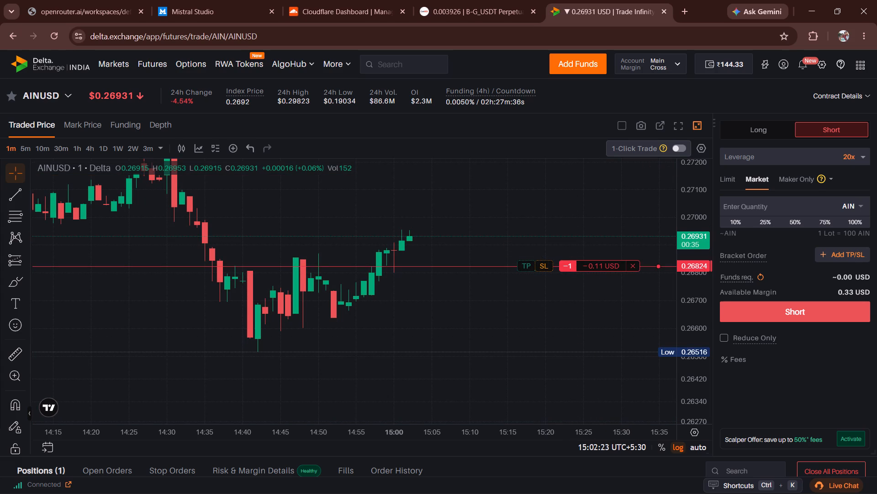
Review the short AINUSD position's unrealised profit or loss and close the position at market price.
{"action": "scroll", "coordinate": [713, 267], "scroll_direction": "down", "scroll_amount": 2}
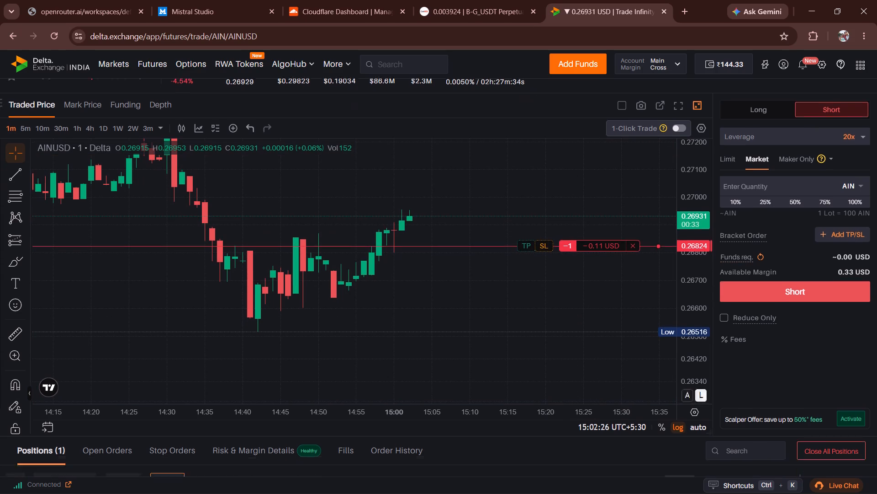
{"action": "scroll", "coordinate": [695, 267], "scroll_direction": "down", "scroll_amount": 5}
{"action": "scroll", "coordinate": [692, 267], "scroll_direction": "up", "scroll_amount": 3}
{"action": "scroll", "coordinate": [692, 267], "scroll_direction": "down", "scroll_amount": 6}
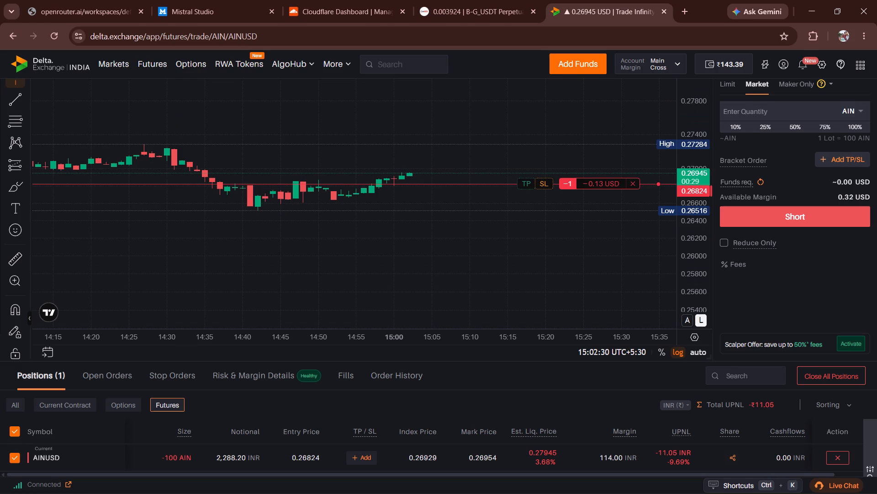
{"action": "left_click", "coordinate": [635, 186]}
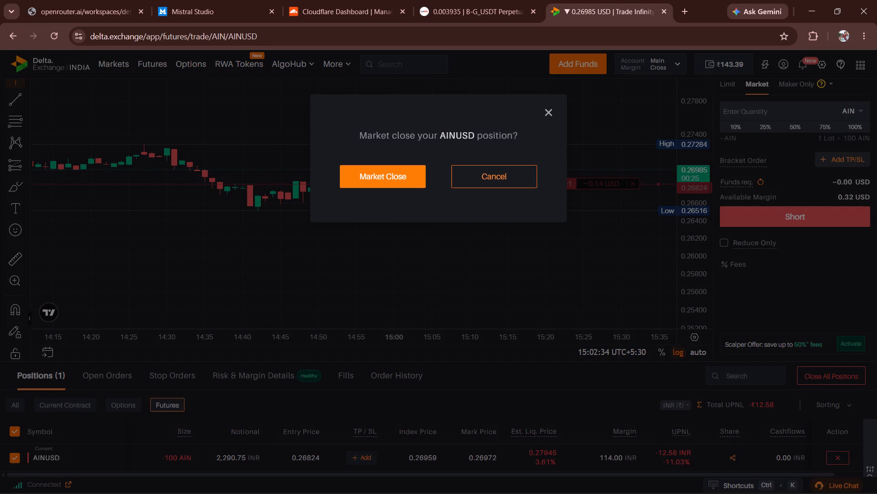
{"action": "left_click", "coordinate": [403, 179]}
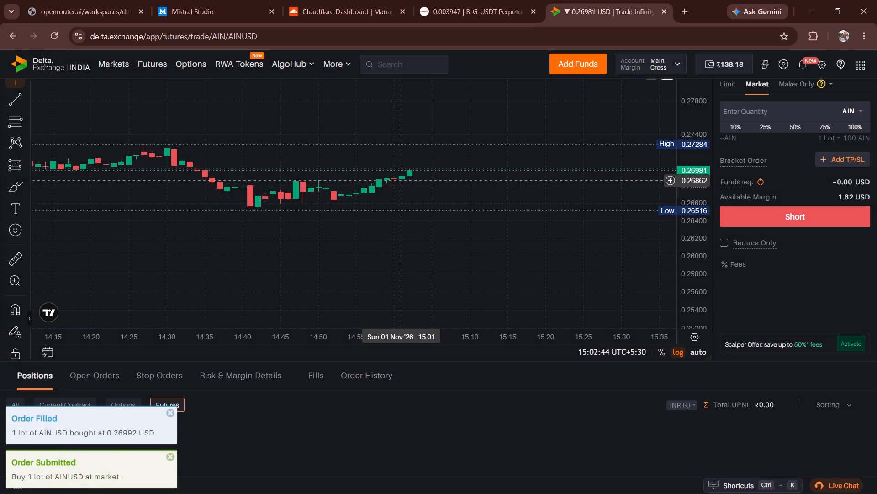
Find the XAUTUSD futures contract through the site search and open its trading page.
{"action": "scroll", "coordinate": [531, 248], "scroll_direction": "up", "scroll_amount": 5}
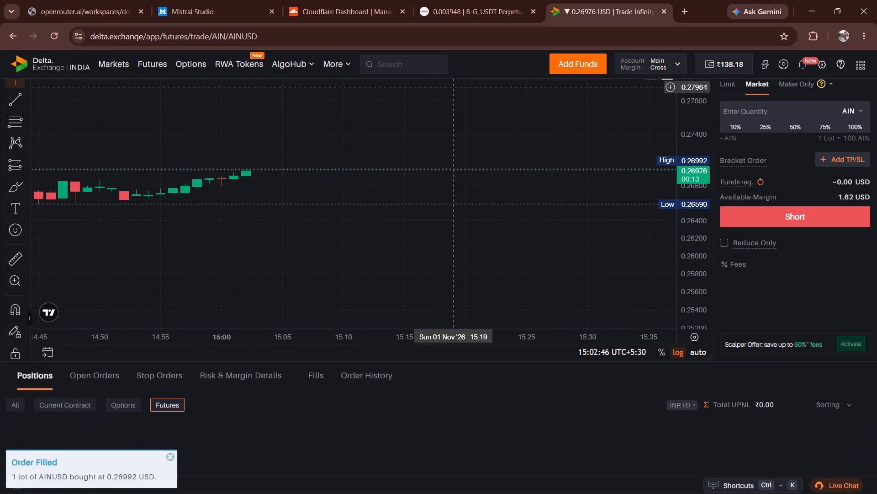
{"action": "left_click", "coordinate": [426, 67]}
{"action": "left_click", "coordinate": [450, 332]}
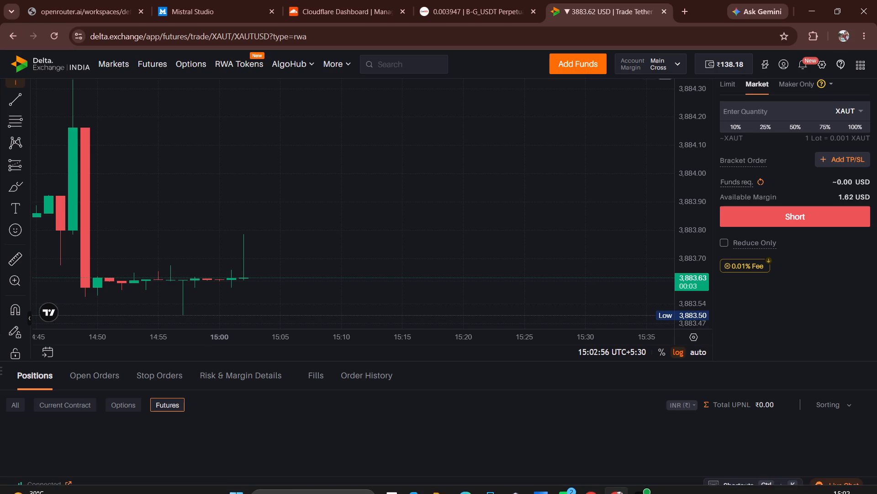
Open a long XAUTUSD position at market price, using 100% of the available margin.
{"action": "scroll", "coordinate": [625, 424], "scroll_direction": "up", "scroll_amount": 4}
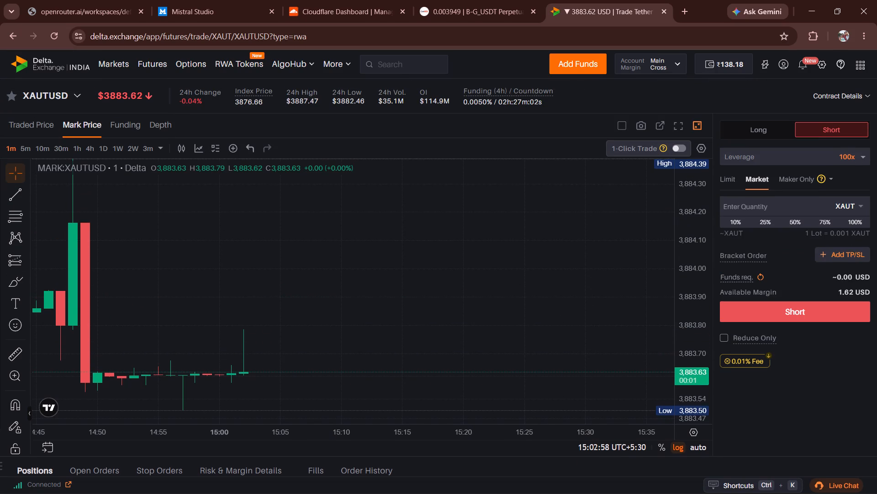
{"action": "scroll", "coordinate": [537, 335], "scroll_direction": "down", "scroll_amount": 6}
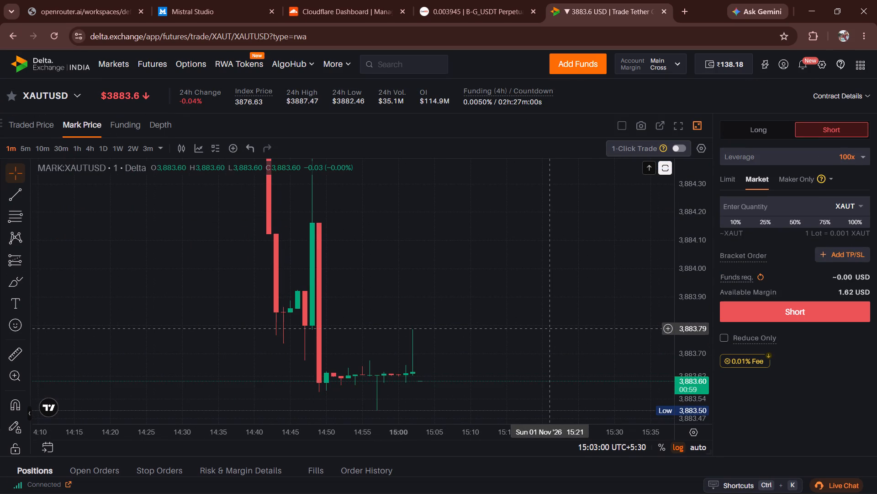
{"action": "left_click", "coordinate": [759, 127]}
{"action": "left_click", "coordinate": [859, 214]}
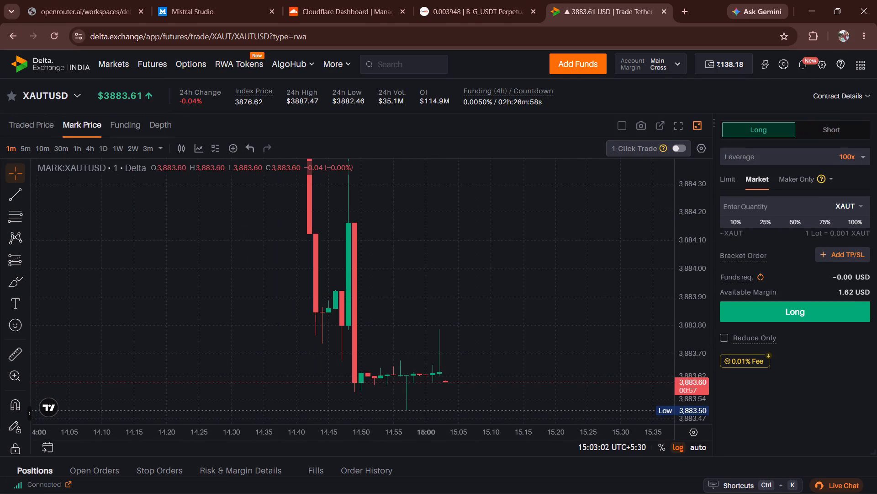
{"action": "triple_click", "coordinate": [858, 223]}
{"action": "left_click", "coordinate": [858, 223]}
{"action": "left_click", "coordinate": [818, 307]}
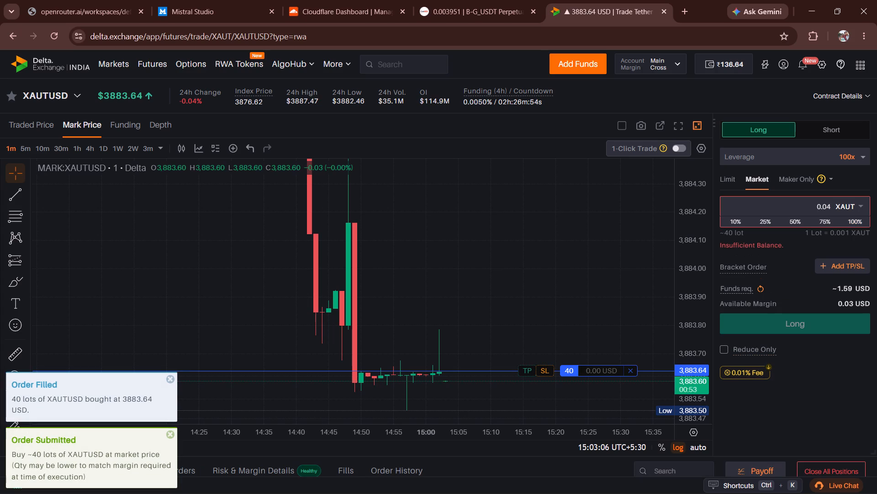
Compare the long XAUTUSD position's entry and unrealised profit or loss with the latest 1-minute candles.
{"action": "scroll", "coordinate": [695, 395], "scroll_direction": "down", "scroll_amount": 1}
{"action": "scroll", "coordinate": [771, 422], "scroll_direction": "down", "scroll_amount": 5}
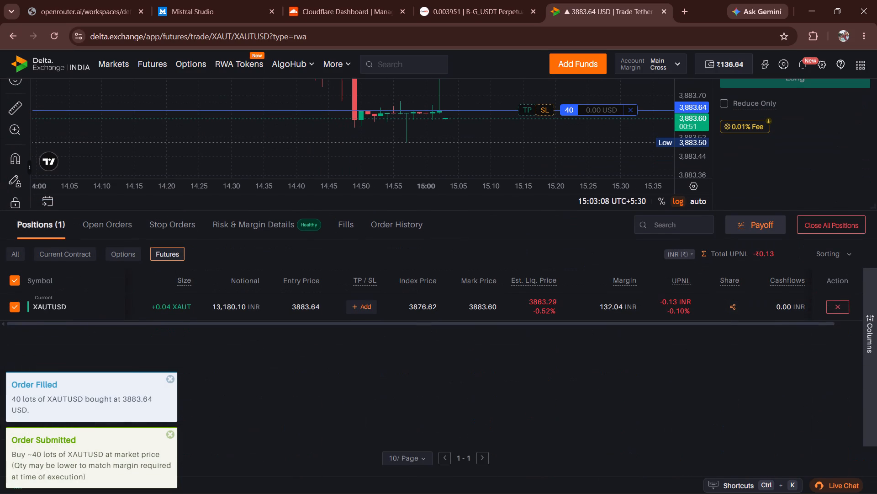
{"action": "scroll", "coordinate": [776, 422], "scroll_direction": "up", "scroll_amount": 5}
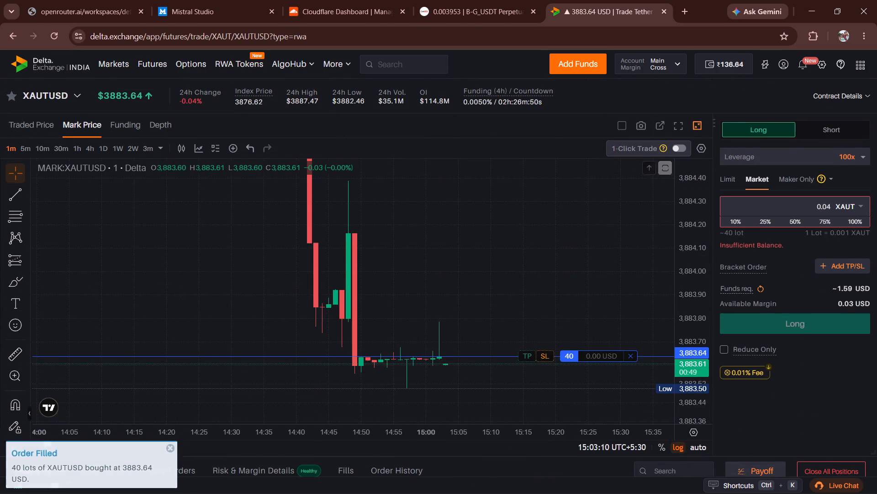
{"action": "scroll", "coordinate": [714, 317], "scroll_direction": "down", "scroll_amount": 2}
{"action": "scroll", "coordinate": [684, 250], "scroll_direction": "down", "scroll_amount": 4}
{"action": "scroll", "coordinate": [684, 250], "scroll_direction": "up", "scroll_amount": 3}
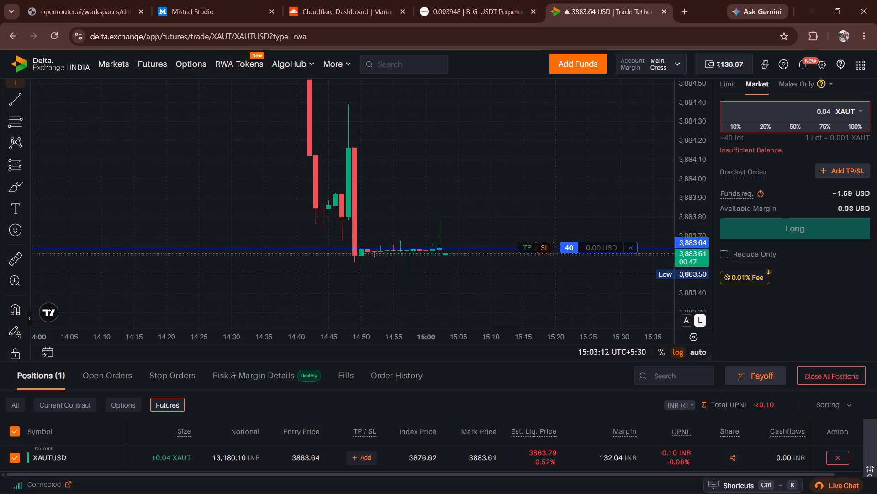
{"action": "scroll", "coordinate": [684, 250], "scroll_direction": "up", "scroll_amount": 1}
{"action": "scroll", "coordinate": [241, 306], "scroll_direction": "up", "scroll_amount": 6}
{"action": "scroll", "coordinate": [524, 347], "scroll_direction": "down", "scroll_amount": 1}
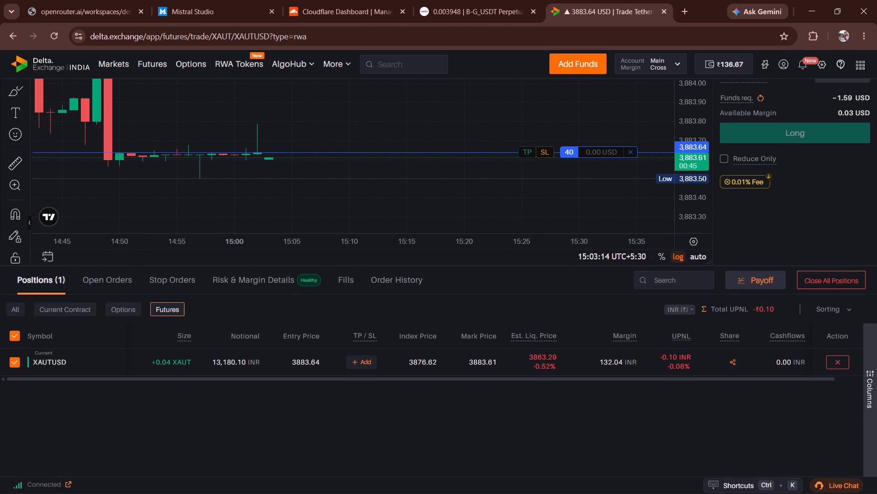
{"action": "scroll", "coordinate": [533, 384], "scroll_direction": "up", "scroll_amount": 4}
{"action": "scroll", "coordinate": [642, 342], "scroll_direction": "down", "scroll_amount": 4}
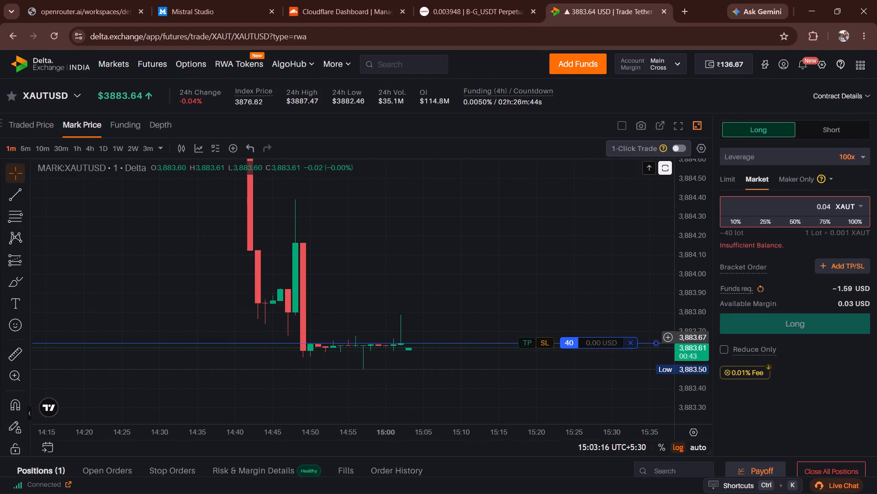
{"action": "scroll", "coordinate": [616, 283], "scroll_direction": "down", "scroll_amount": 2}
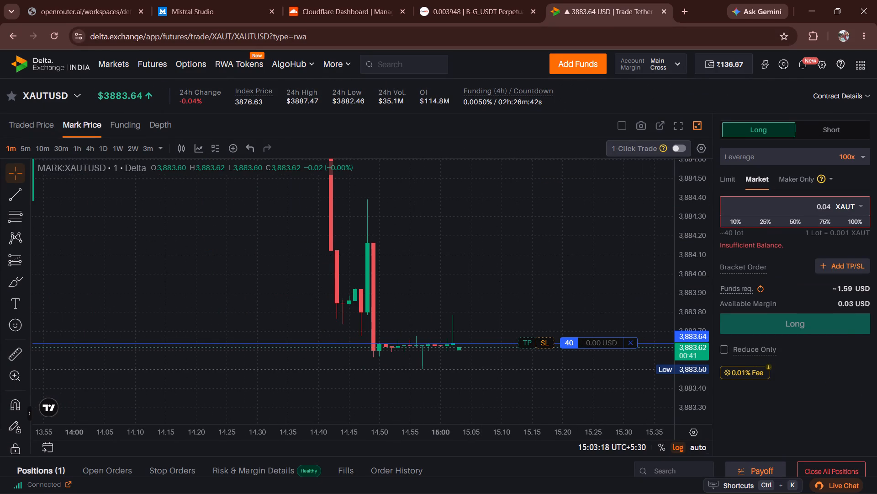
Replace the open Delta Exchange and CoinDCX tabs with a new tab showing Delta Exchange's futures trading page.
{"action": "left_click", "coordinate": [661, 8]}
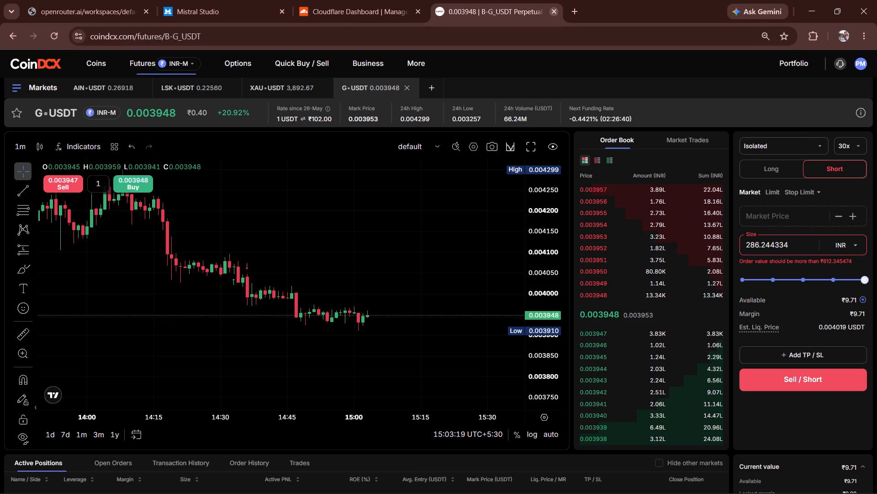
{"action": "left_click", "coordinate": [576, 8]}
{"action": "left_click", "coordinate": [537, 7]}
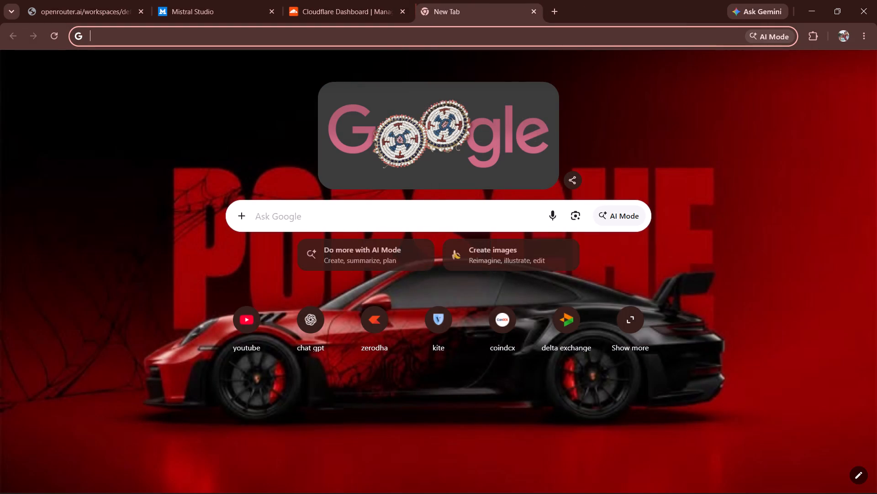
{"action": "left_click", "coordinate": [566, 339]}
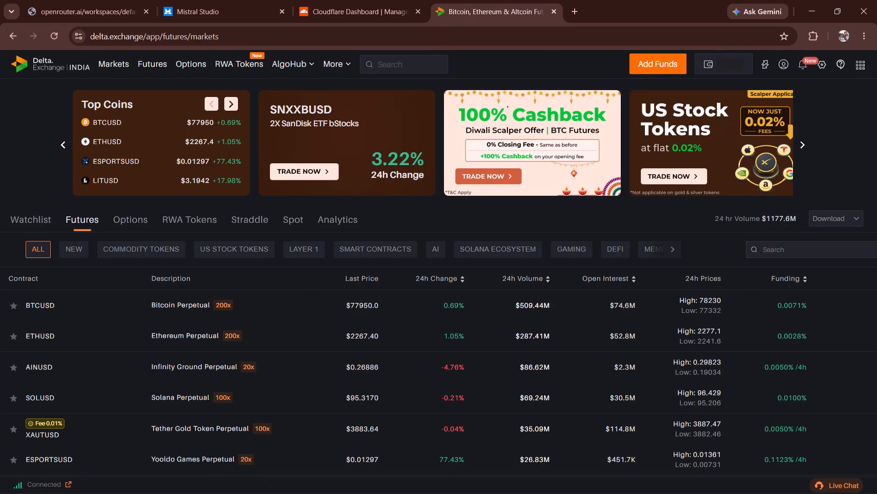
{"action": "left_click", "coordinate": [165, 66]}
Check the XAUTUSD position's mark price and unrealised profit or loss in the positions list below the AINUSD chart.
{"action": "scroll", "coordinate": [654, 300], "scroll_direction": "down", "scroll_amount": 2}
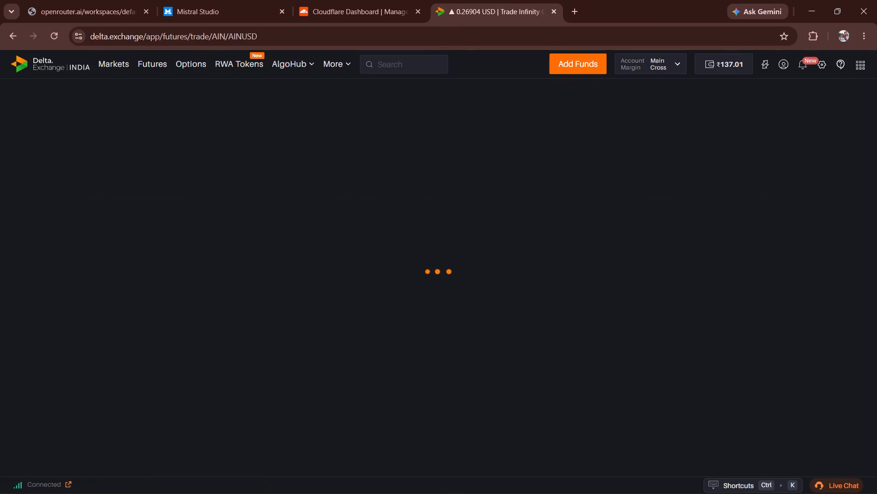
{"action": "scroll", "coordinate": [654, 300], "scroll_direction": "down", "scroll_amount": 4}
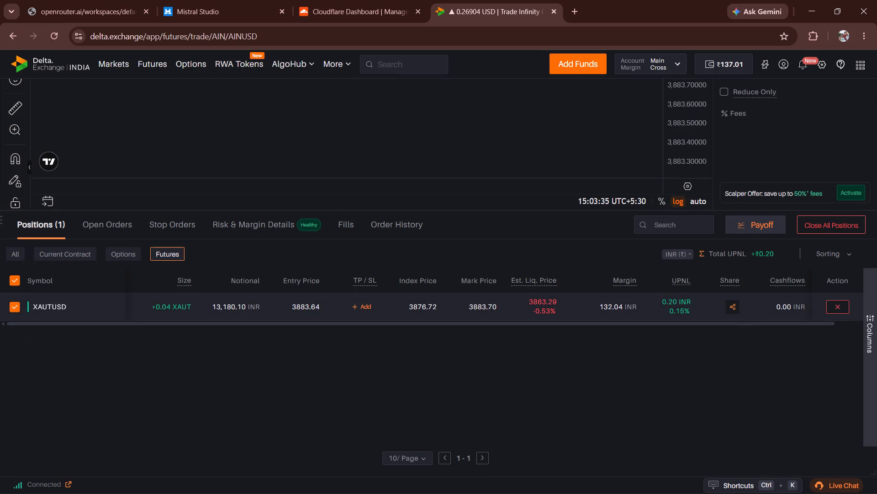
{"action": "scroll", "coordinate": [655, 320], "scroll_direction": "up", "scroll_amount": 4}
{"action": "scroll", "coordinate": [644, 366], "scroll_direction": "down", "scroll_amount": 6}
{"action": "scroll", "coordinate": [701, 391], "scroll_direction": "down", "scroll_amount": 6}
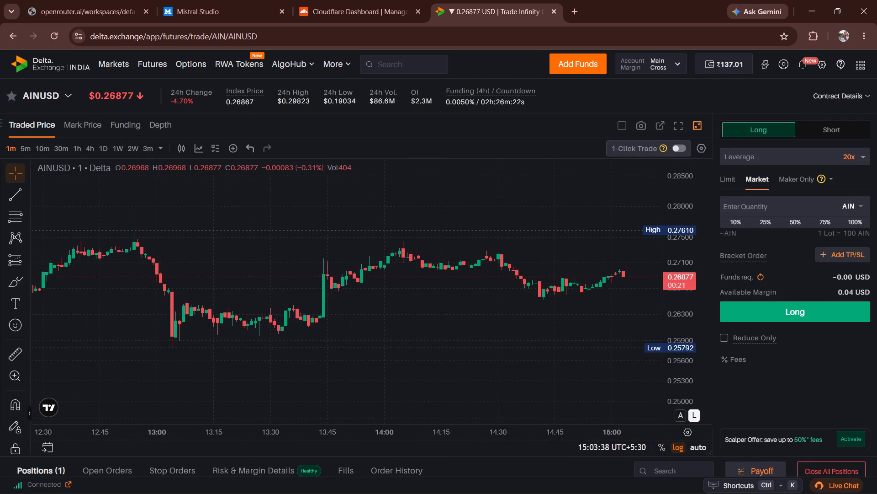
{"action": "scroll", "coordinate": [740, 375], "scroll_direction": "down", "scroll_amount": 6}
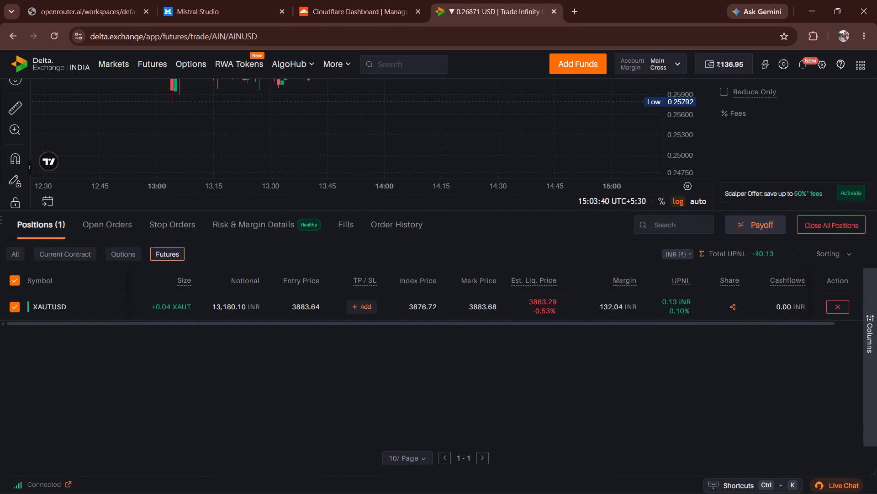
{"action": "scroll", "coordinate": [509, 343], "scroll_direction": "down", "scroll_amount": 3}
{"action": "scroll", "coordinate": [414, 368], "scroll_direction": "up", "scroll_amount": 5}
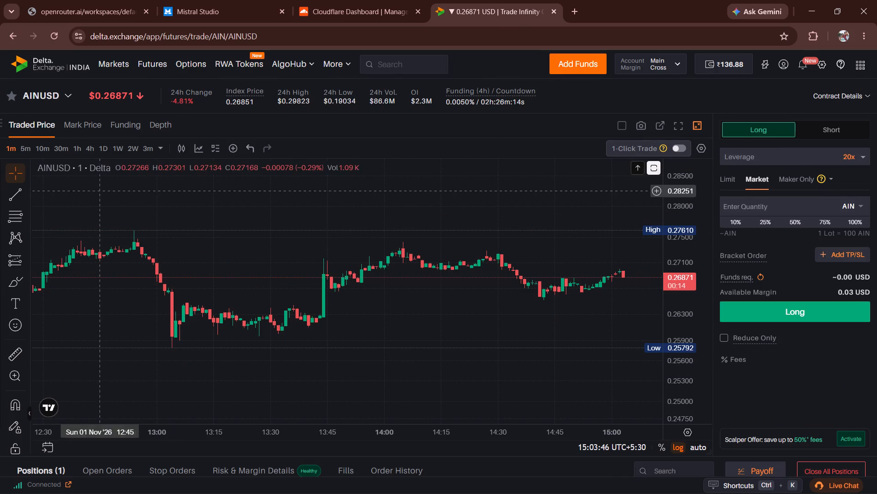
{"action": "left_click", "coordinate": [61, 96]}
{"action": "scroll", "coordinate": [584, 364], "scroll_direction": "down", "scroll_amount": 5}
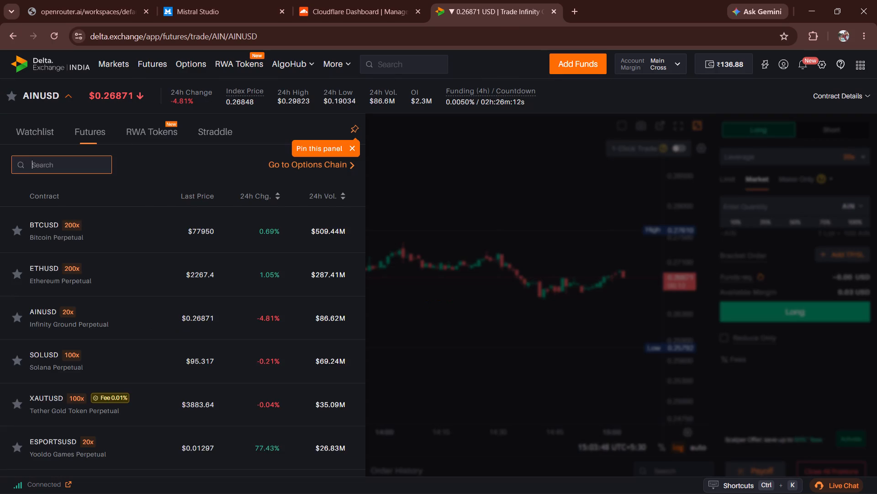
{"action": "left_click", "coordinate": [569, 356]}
Open the XAUTUSD contract from its entry in the positions list and check its chart and unrealised profit or loss.
{"action": "scroll", "coordinate": [565, 358], "scroll_direction": "down", "scroll_amount": 4}
{"action": "scroll", "coordinate": [876, 490], "scroll_direction": "down", "scroll_amount": 4}
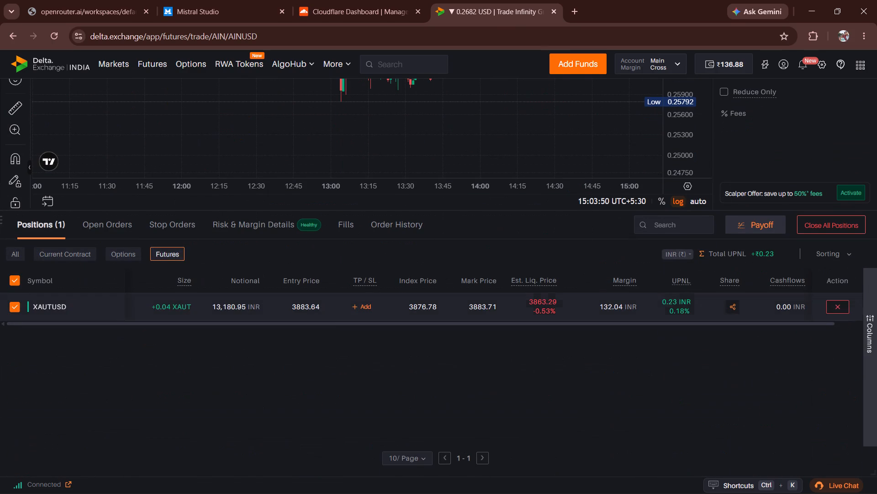
{"action": "left_click", "coordinate": [47, 312]}
{"action": "left_click", "coordinate": [40, 305]}
{"action": "scroll", "coordinate": [582, 453], "scroll_direction": "up", "scroll_amount": 4}
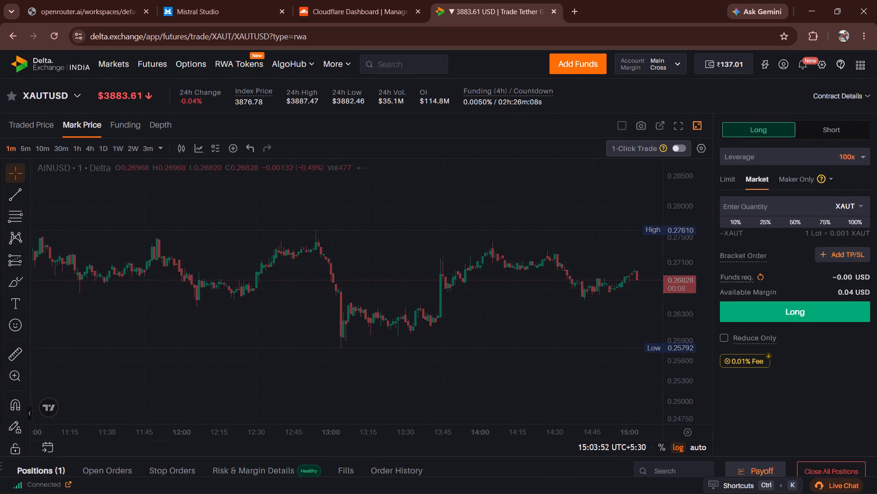
{"action": "scroll", "coordinate": [761, 435], "scroll_direction": "down", "scroll_amount": 4}
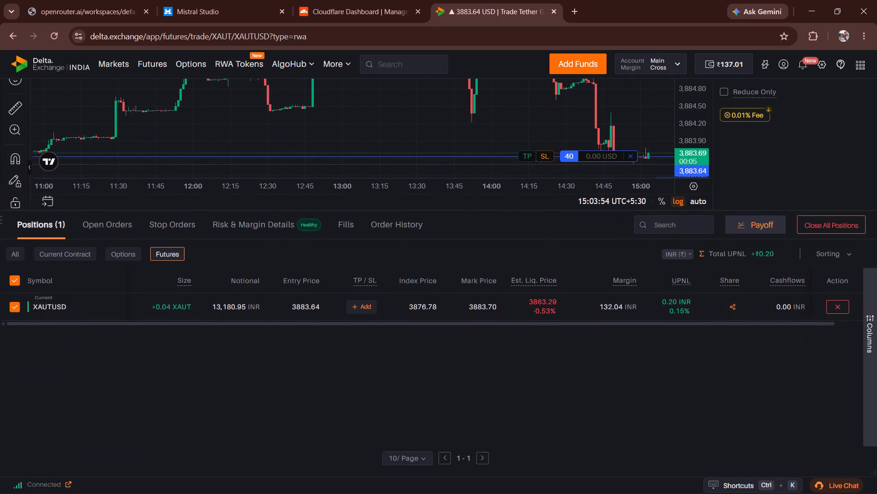
{"action": "scroll", "coordinate": [761, 435], "scroll_direction": "up", "scroll_amount": 4}
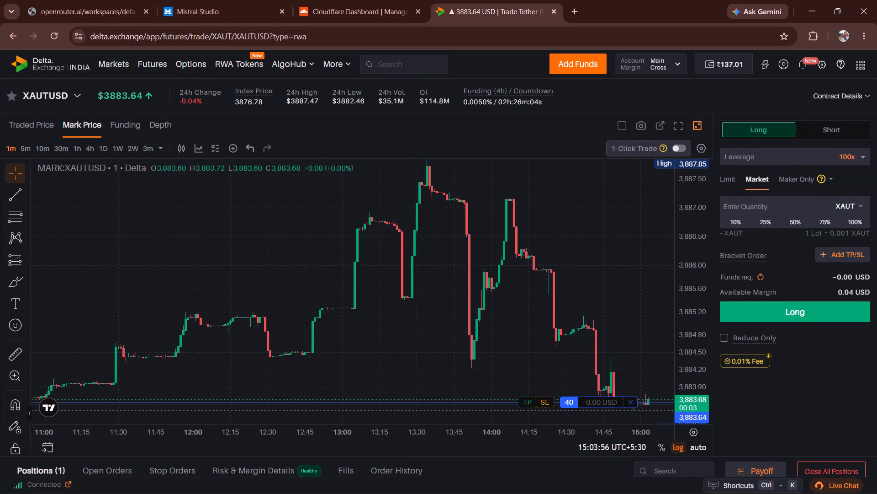
Close the Delta Exchange trading tab.
{"action": "left_click", "coordinate": [559, 12]}
{"action": "left_click", "coordinate": [556, 12]}
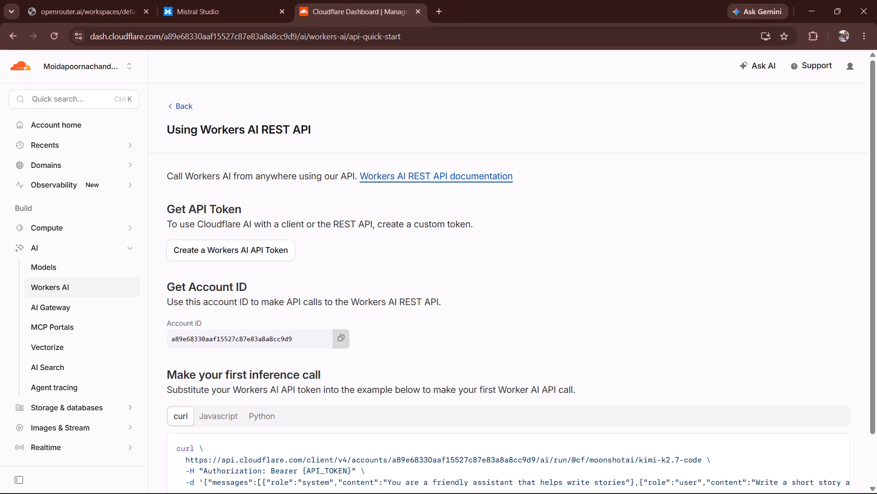